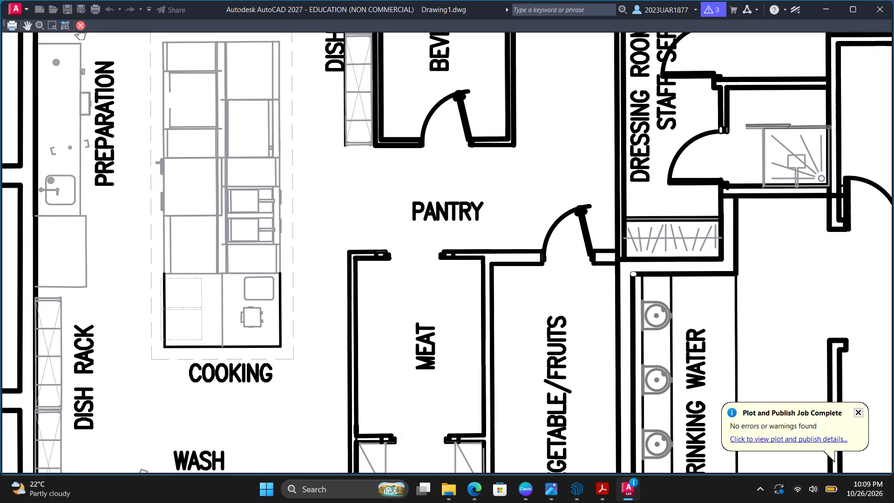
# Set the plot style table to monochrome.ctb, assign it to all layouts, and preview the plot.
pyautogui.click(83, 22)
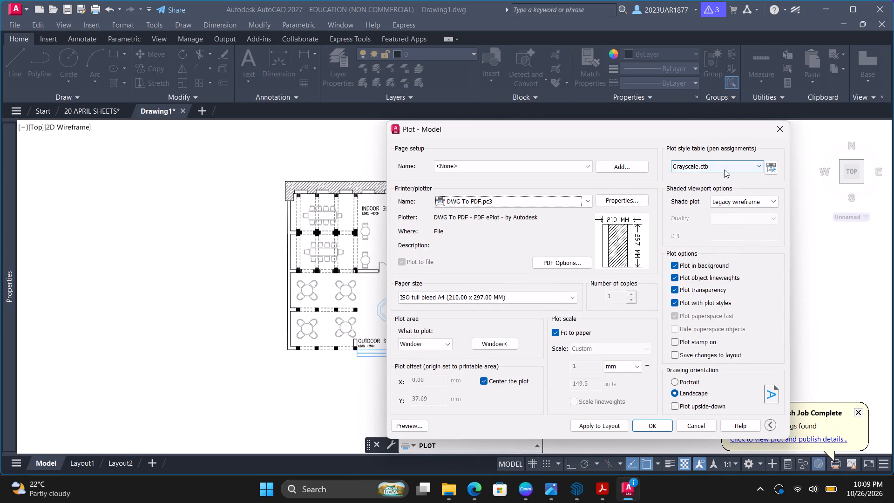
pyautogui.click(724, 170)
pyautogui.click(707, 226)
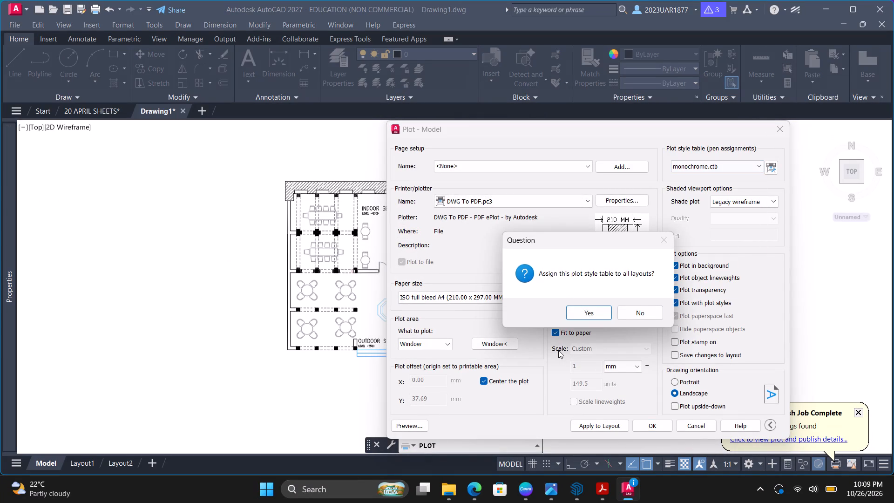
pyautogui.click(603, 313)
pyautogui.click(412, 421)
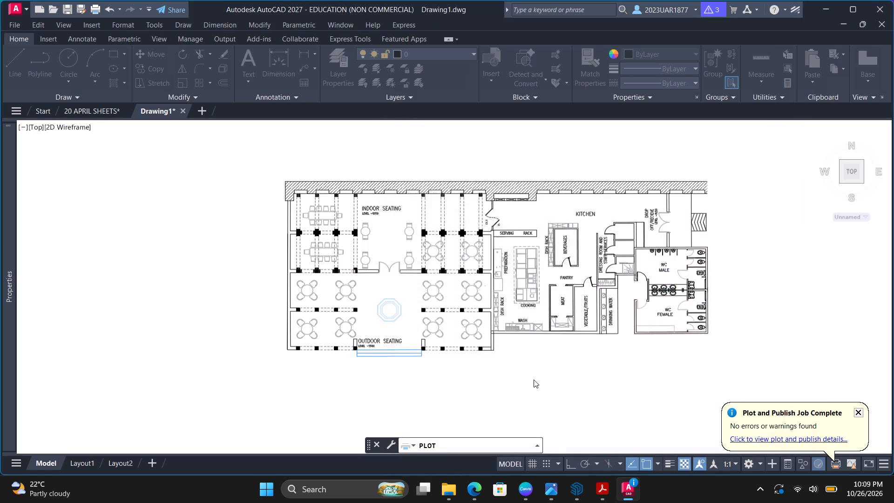
# Examine the monochrome plot preview, checking linework in the kitchen, pantry and WC areas.
pyautogui.scroll(4, 364, 276)
pyautogui.scroll(-2, 364, 275)
pyautogui.scroll(4, 354, 313)
pyautogui.scroll(-3, 354, 313)
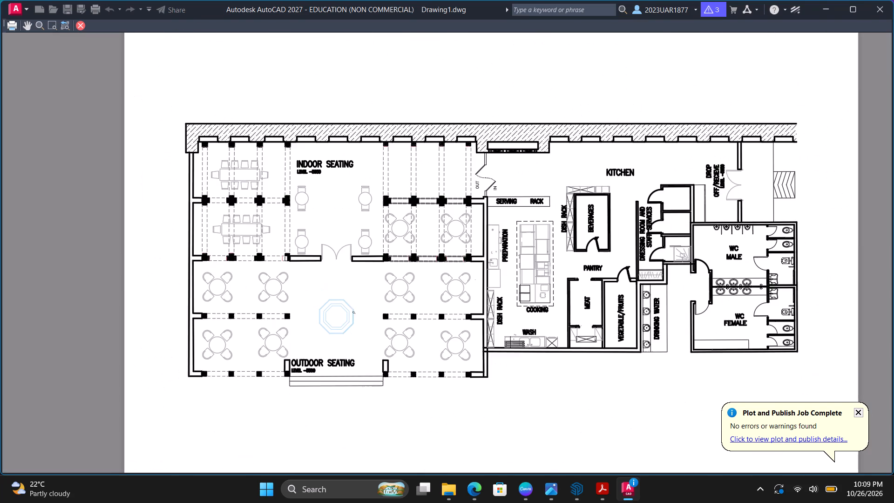
pyautogui.scroll(4, 715, 330)
pyautogui.scroll(-3, 716, 328)
pyautogui.scroll(4, 750, 285)
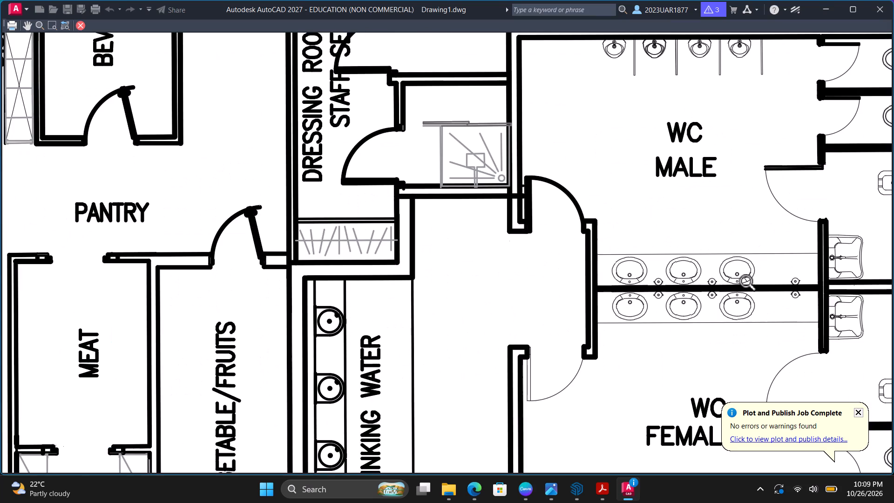
pyautogui.scroll(-3, 750, 284)
pyautogui.click(83, 27)
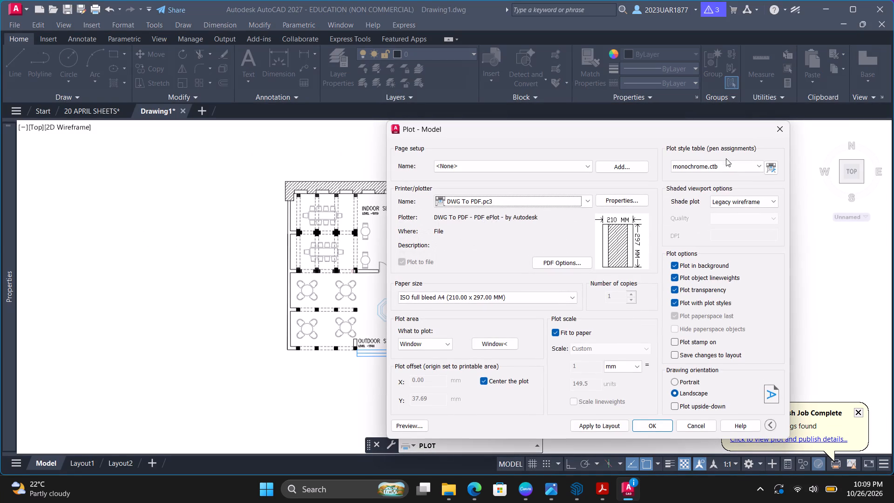
# Set the plot style table to Grayscale.ctb for all layouts, keep Landscape orientation, and preview the plot.
pyautogui.click(720, 170)
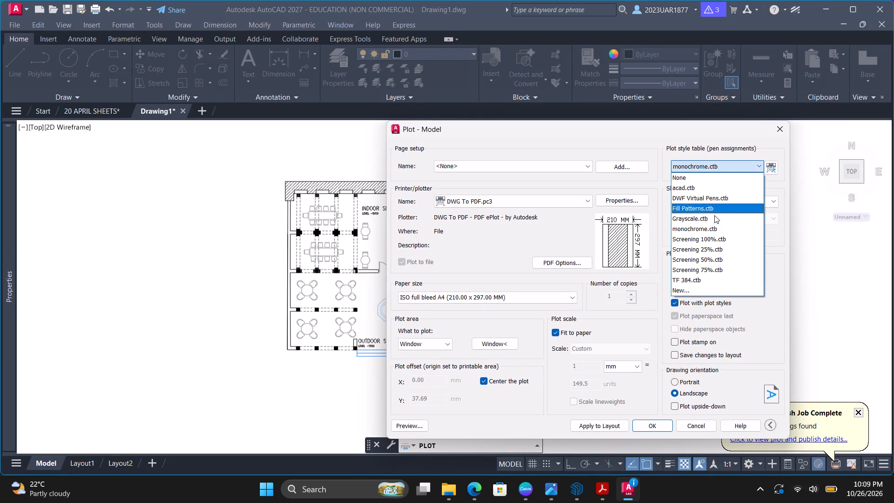
pyautogui.click(714, 216)
pyautogui.click(588, 311)
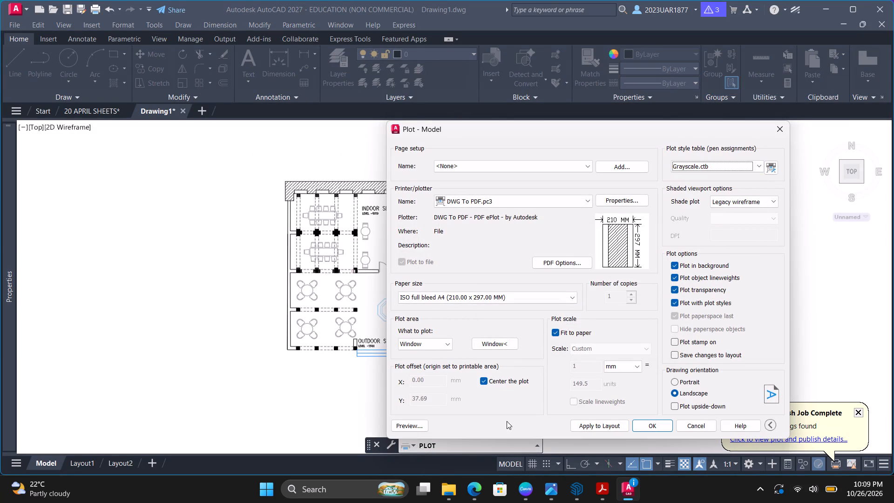
pyautogui.click(672, 382)
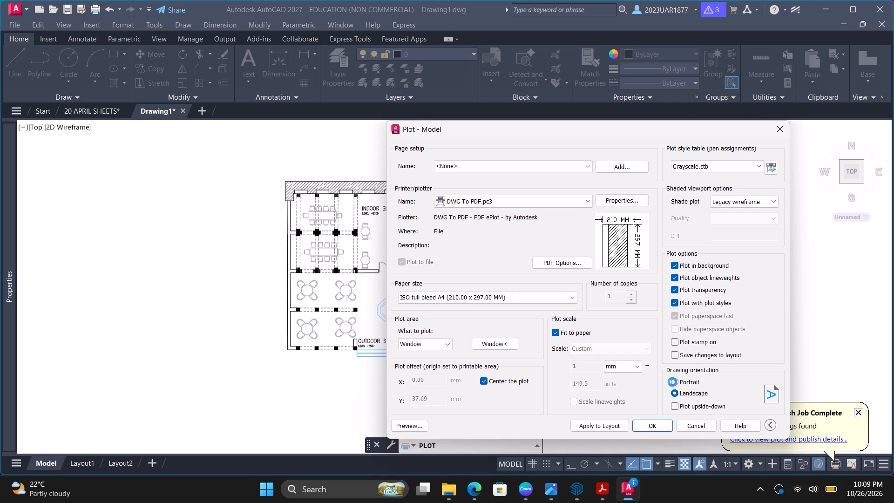
pyautogui.click(674, 392)
pyautogui.click(410, 430)
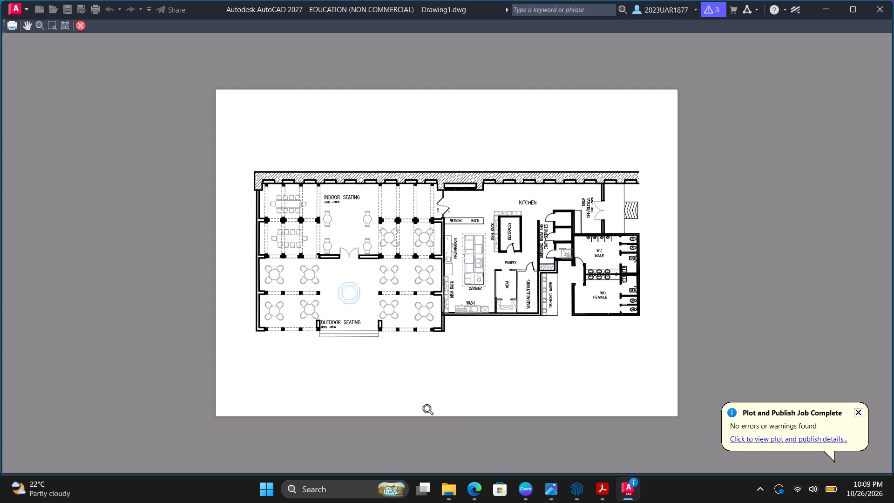
# Examine the grayscale plot preview around the beverages and pantry rooms, the seating areas and the kitchen.
pyautogui.scroll(4, 535, 238)
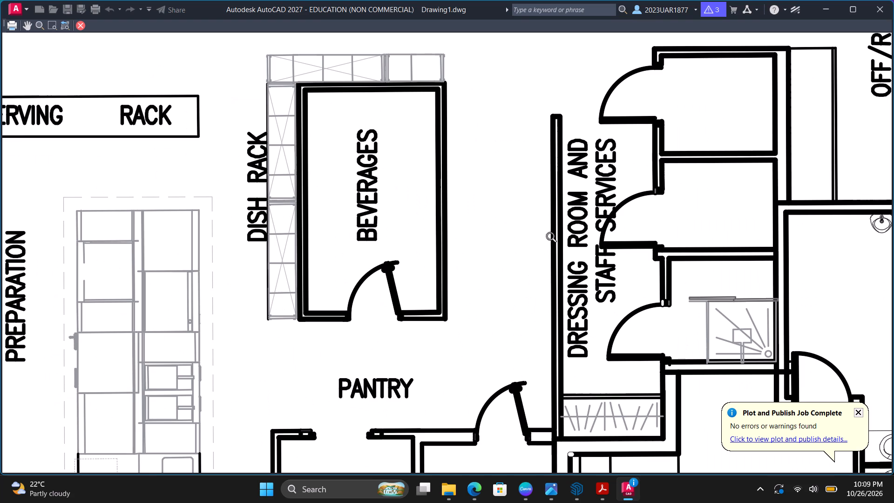
pyautogui.scroll(4, 573, 230)
pyautogui.scroll(-3, 612, 219)
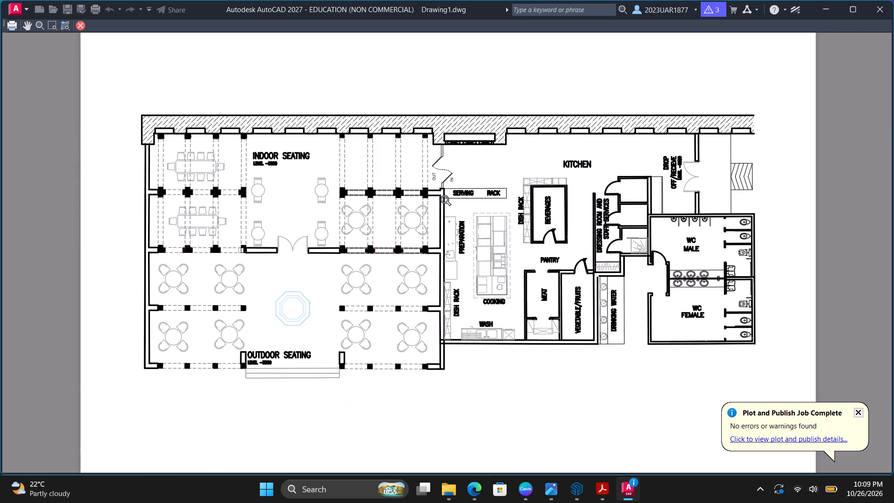
pyautogui.scroll(4, 115, 148)
pyautogui.scroll(-4, 670, 185)
pyautogui.scroll(2, 715, 266)
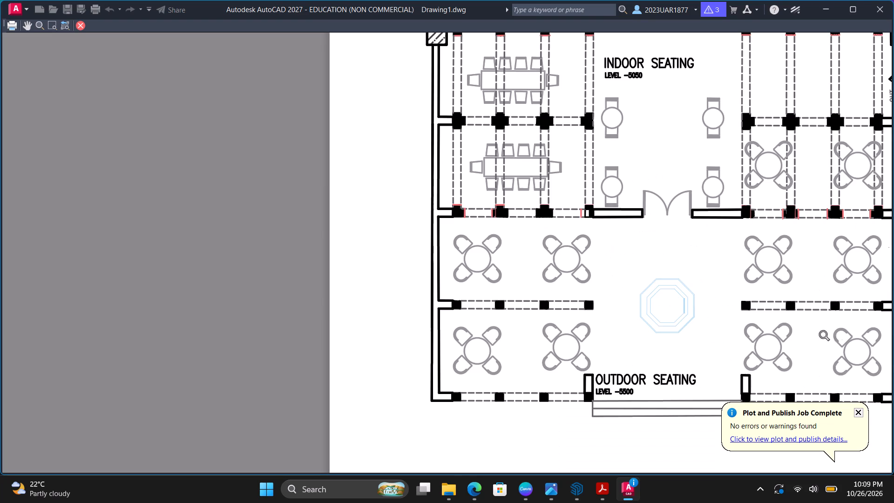
pyautogui.moveTo(710, 342); pyautogui.dragTo(347, 348, button='middle')
pyautogui.scroll(-1, 348, 347)
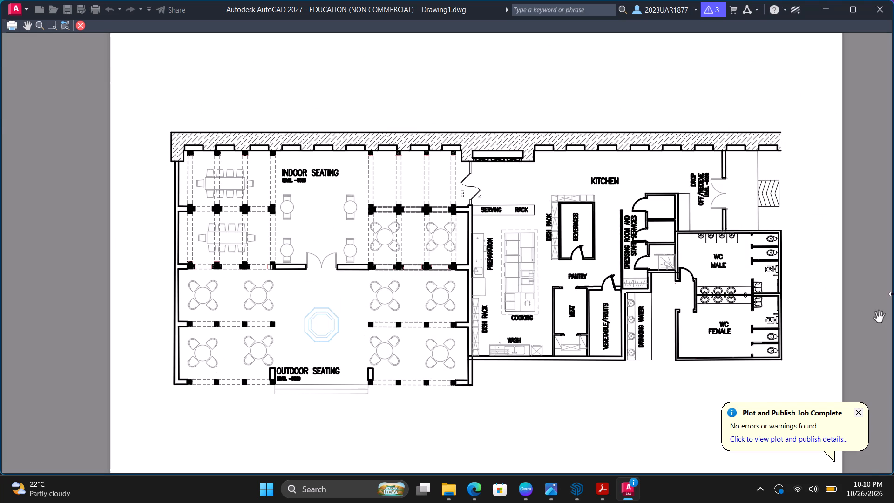
pyautogui.scroll(1, 794, 257)
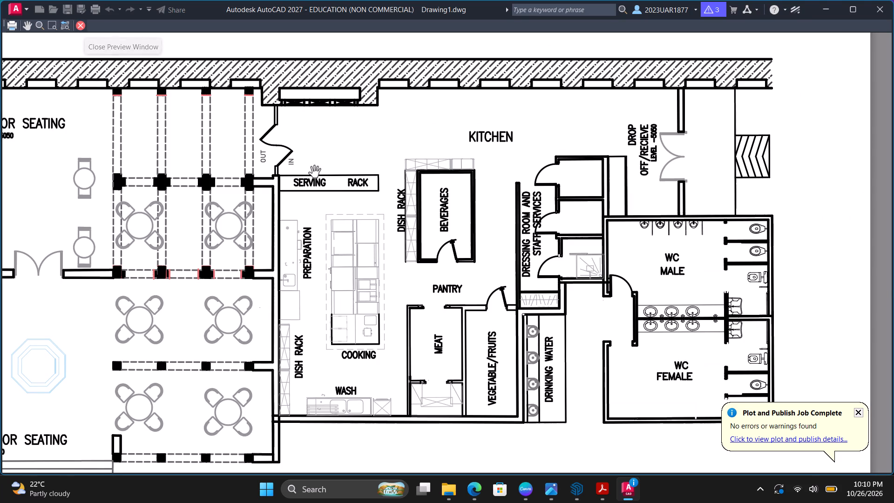
pyautogui.scroll(-2, 454, 239)
pyautogui.scroll(1, 415, 225)
pyautogui.moveTo(295, 209); pyautogui.dragTo(307, 204, button='middle')
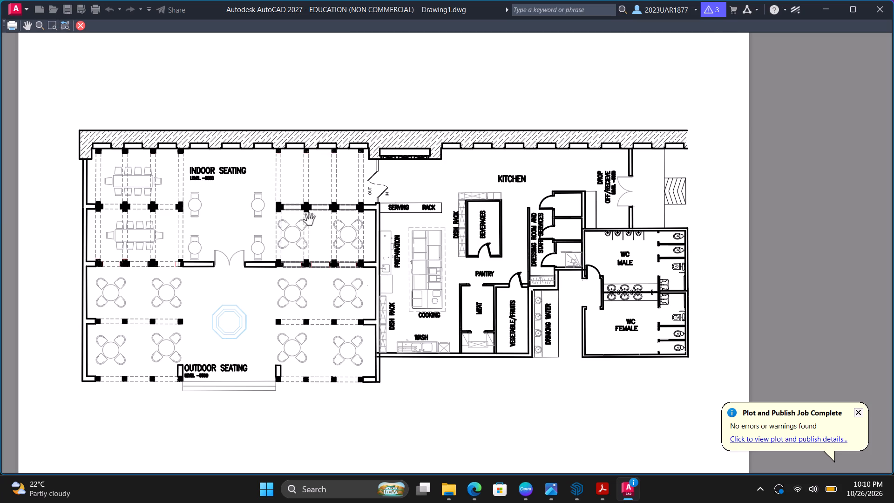
# Inspect the WC and dressing room linework in the preview, and compare it across the seating and kitchen areas.
pyautogui.scroll(3, 414, 204)
pyautogui.scroll(-3, 414, 214)
pyautogui.scroll(3, 627, 294)
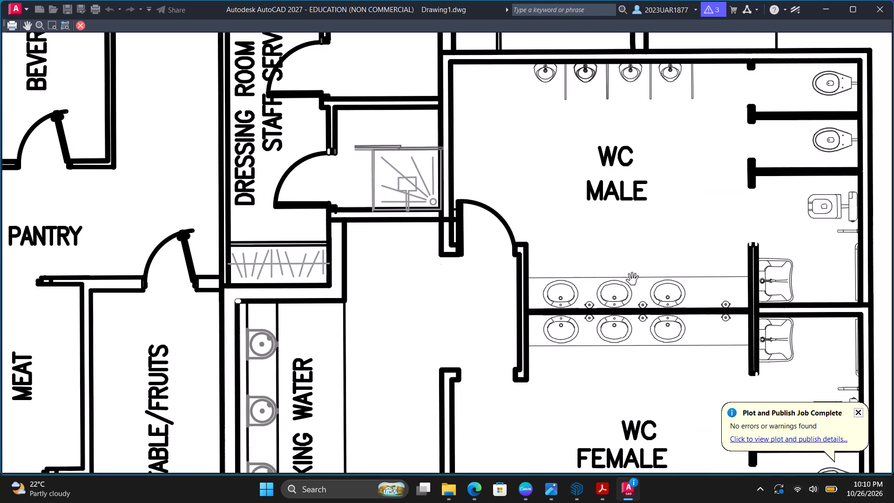
pyautogui.scroll(-3, 633, 188)
pyautogui.moveTo(550, 184); pyautogui.dragTo(599, 256, button='middle')
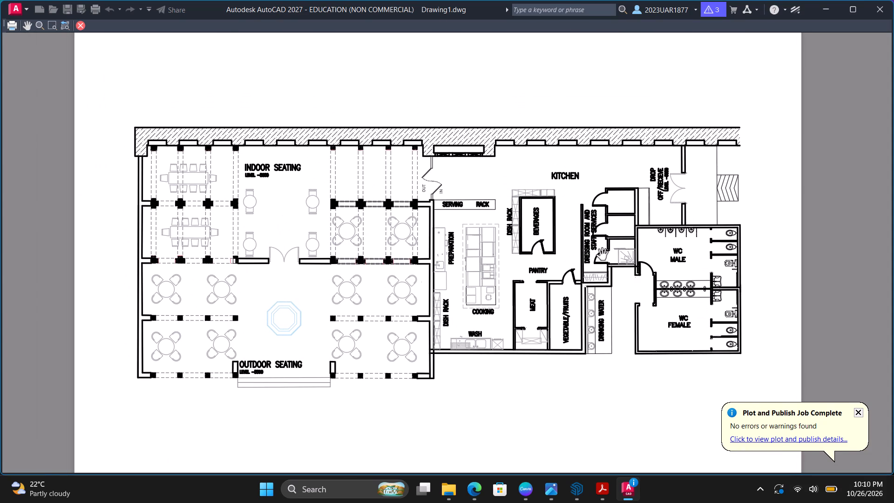
pyautogui.scroll(1, 603, 253)
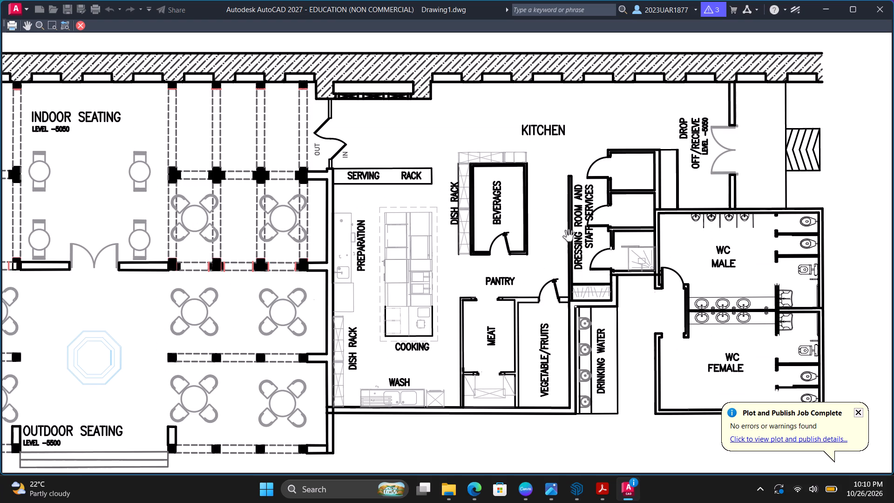
pyautogui.moveTo(423, 209); pyautogui.dragTo(592, 196, button='middle')
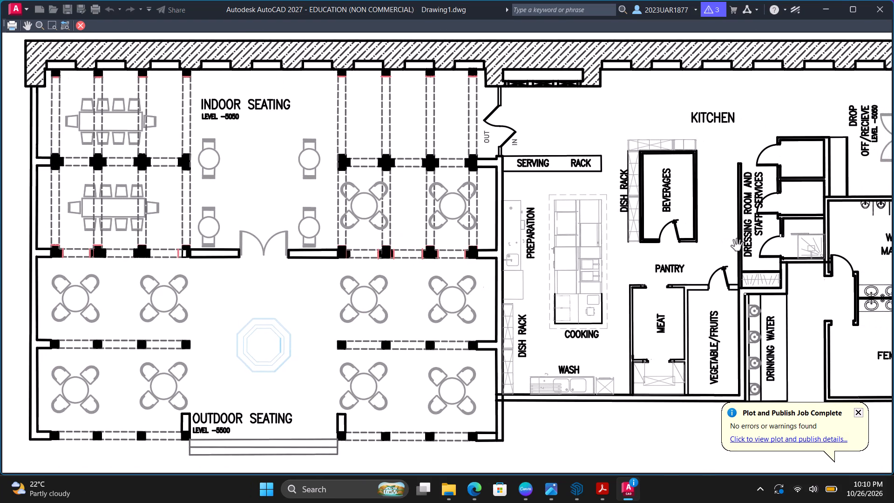
pyautogui.moveTo(736, 251); pyautogui.dragTo(523, 256, button='middle')
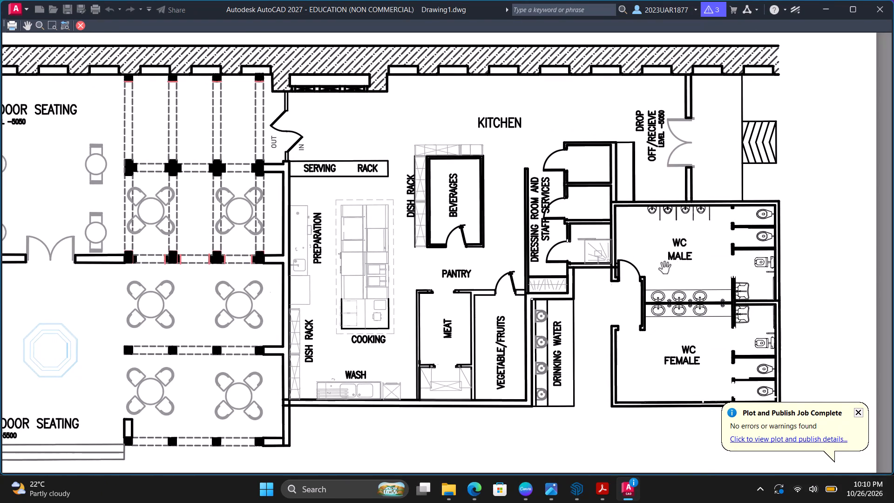
pyautogui.moveTo(693, 277); pyautogui.dragTo(802, 282, button='middle')
pyautogui.scroll(-1, 729, 244)
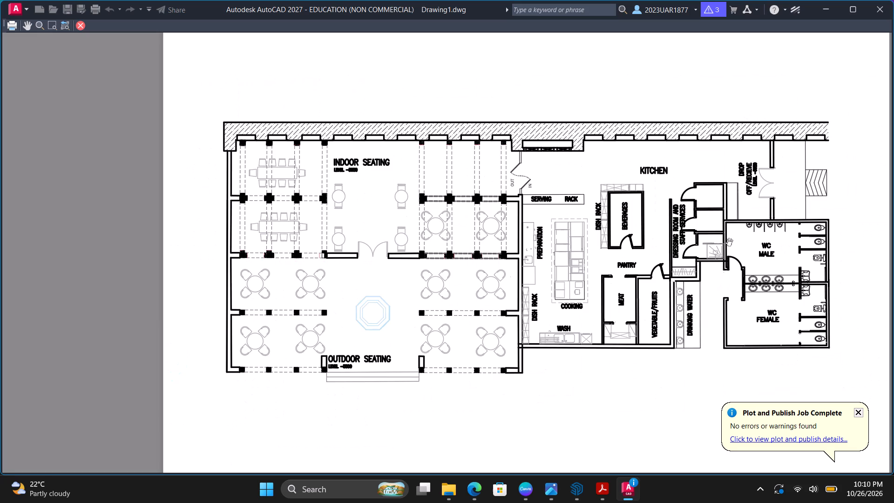
# Check the preview's columns and dashed lines in the seating areas, plus the kitchen fixtures and overall sheet.
pyautogui.scroll(1, 722, 243)
pyautogui.scroll(3, 285, 252)
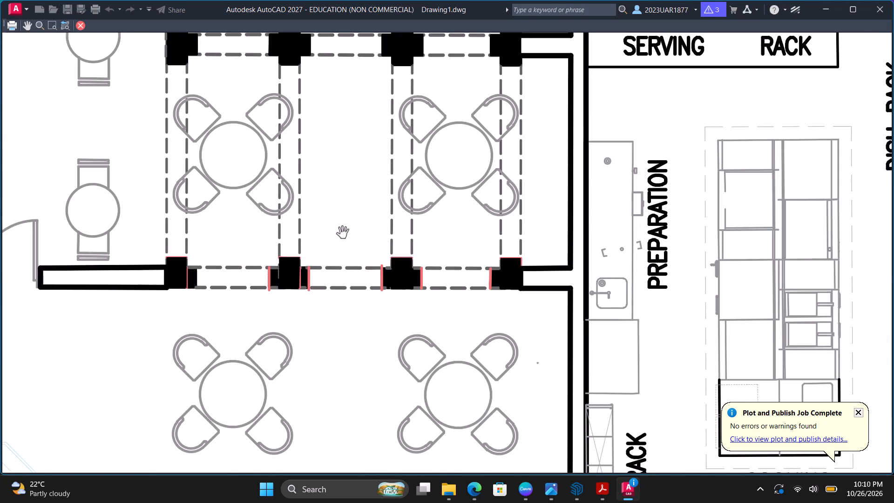
pyautogui.scroll(-3, 342, 234)
pyautogui.moveTo(404, 237); pyautogui.dragTo(416, 270, button='middle')
pyautogui.scroll(1, 418, 270)
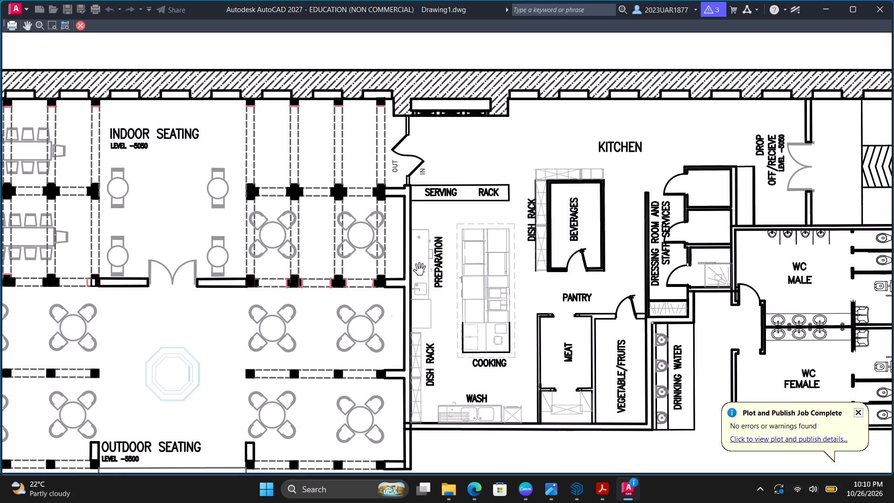
pyautogui.moveTo(419, 270); pyautogui.dragTo(483, 245, button='middle')
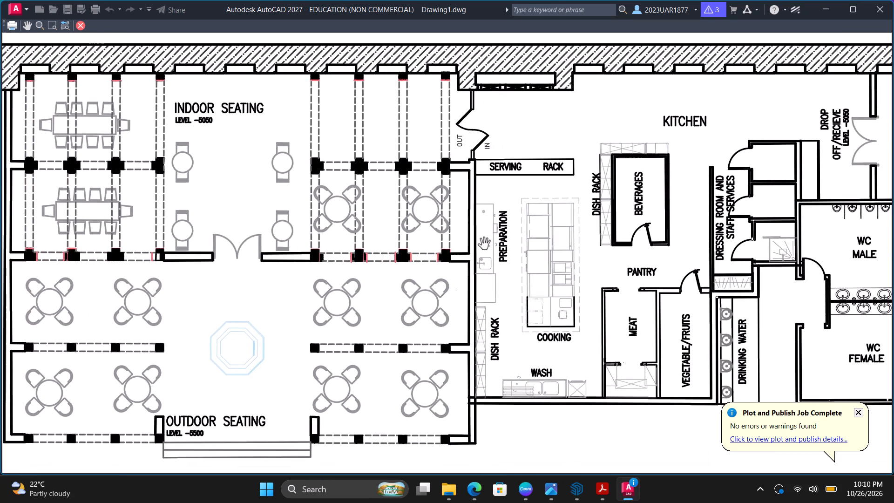
pyautogui.scroll(-1, 483, 245)
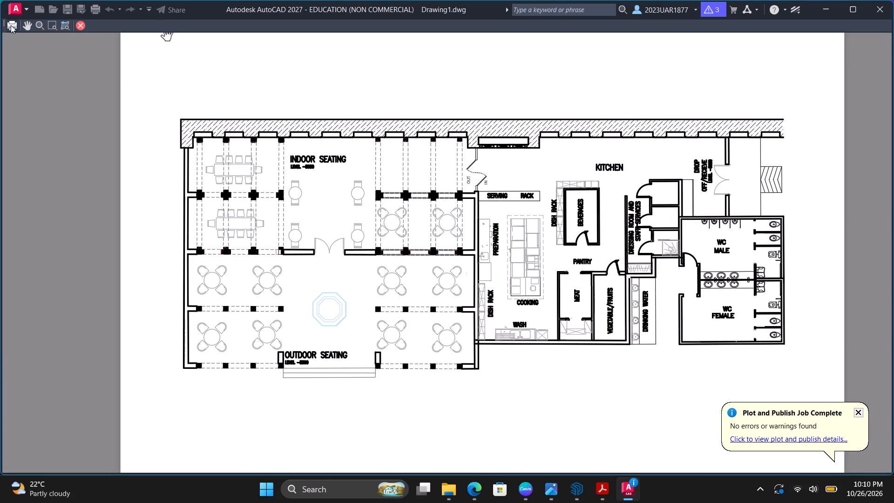
pyautogui.scroll(3, 548, 224)
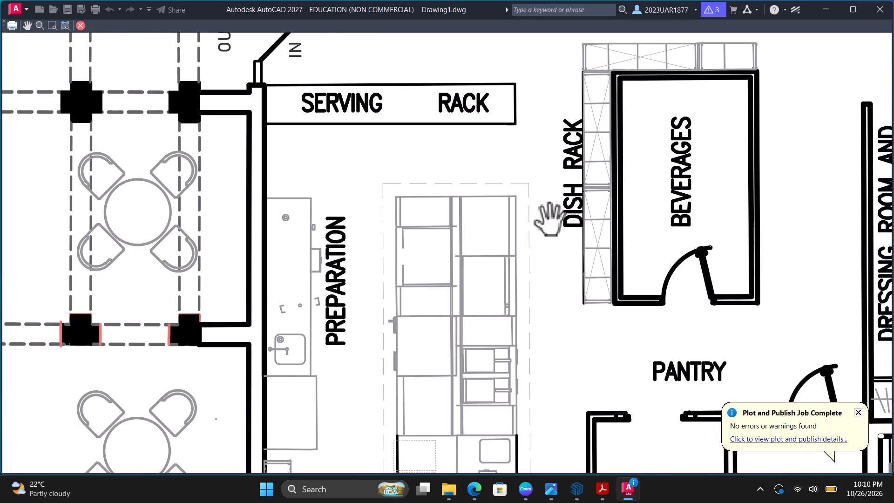
pyautogui.scroll(4, 499, 248)
pyautogui.scroll(-3, 499, 234)
pyautogui.scroll(3, 499, 236)
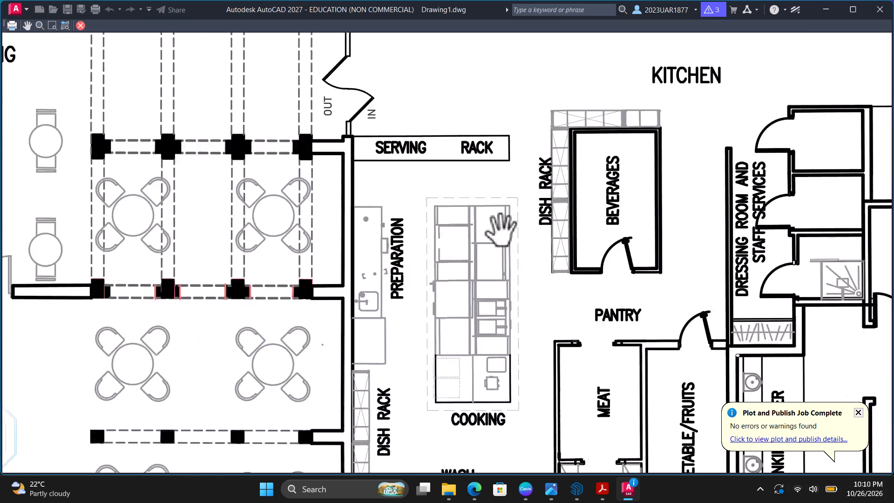
pyautogui.scroll(2, 499, 236)
pyautogui.scroll(-4, 492, 233)
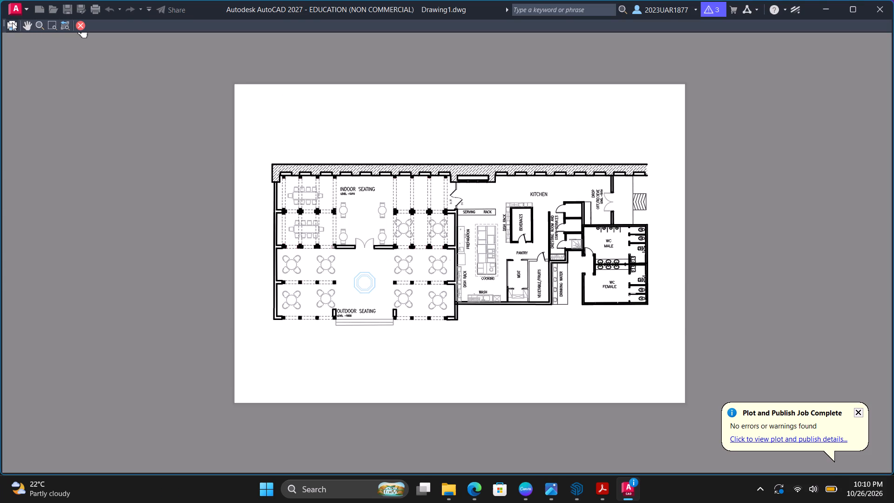
# Plot the previewed sheet and save the PDF as RESTAURANT PLAN in the Documents folder.
pyautogui.click(12, 22)
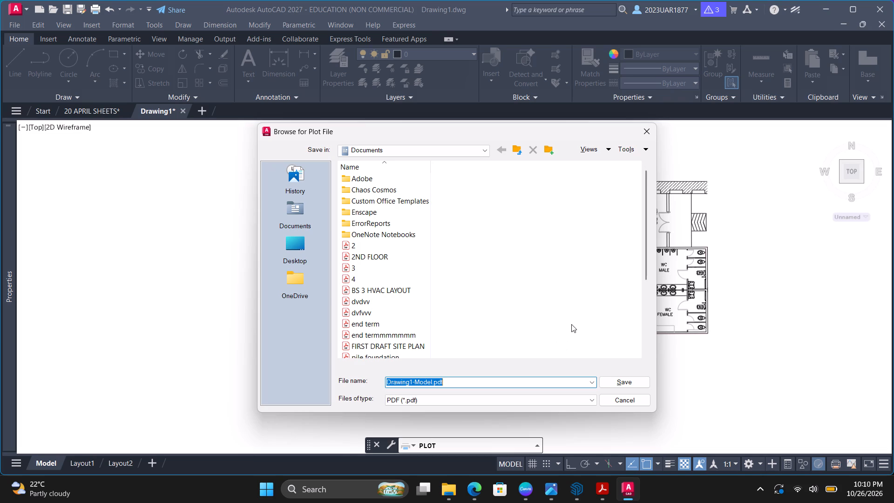
pyautogui.write('RE')
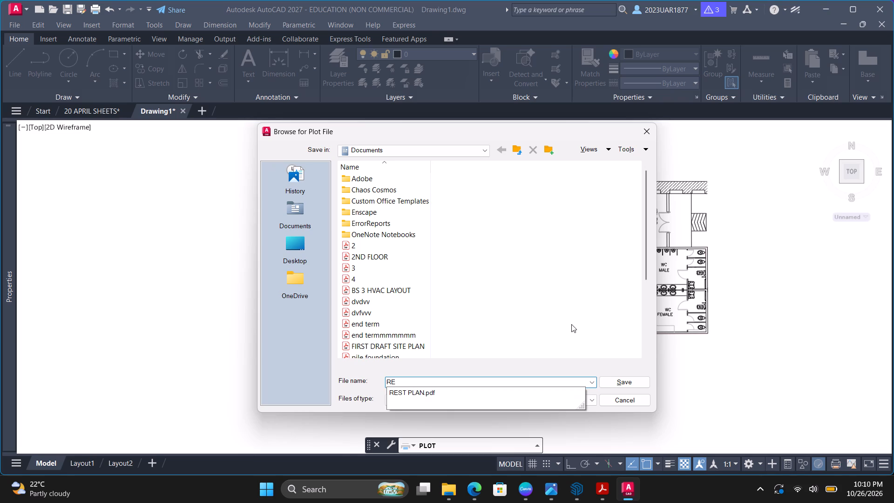
pyautogui.press('Down')
pyautogui.press('BackSpace')
pyautogui.press('BackSpace')
pyautogui.press('BackSpace')
pyautogui.press('BackSpace')
pyautogui.press('Left')
pyautogui.press('Left')
pyautogui.press('Left')
pyautogui.press('Left')
pyautogui.press('Left')
pyautogui.press('Left')
pyautogui.press('Right')
pyautogui.write('AURANT')
pyautogui.press('space')
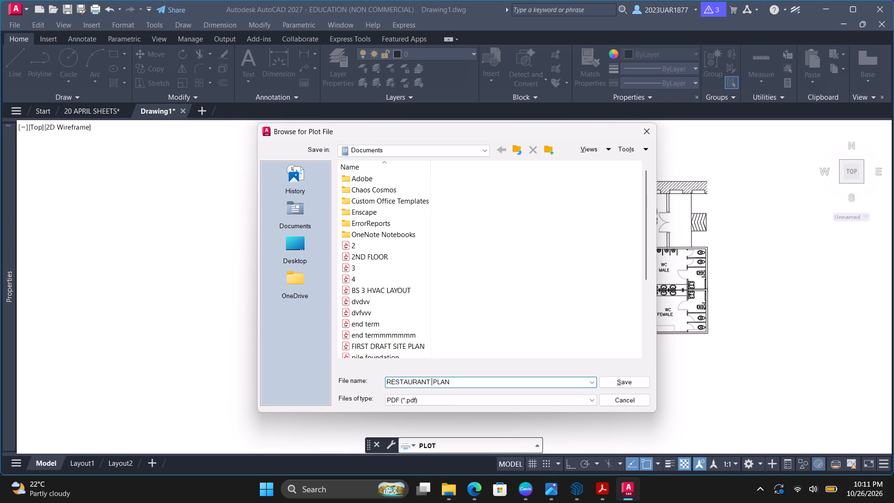
pyautogui.click(619, 377)
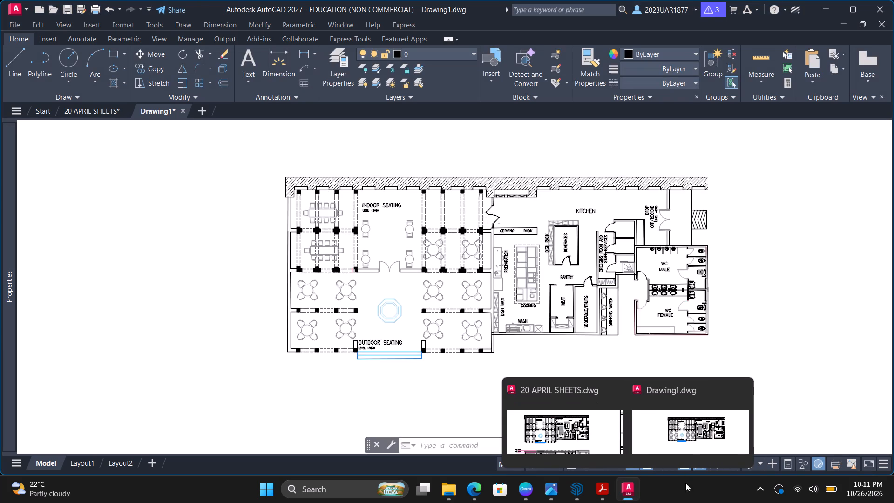
# Switch to Canva, open File Explorer over it, and look through Downloads, Desktop and Home for the restaurant plan PDF.
pyautogui.click(531, 493)
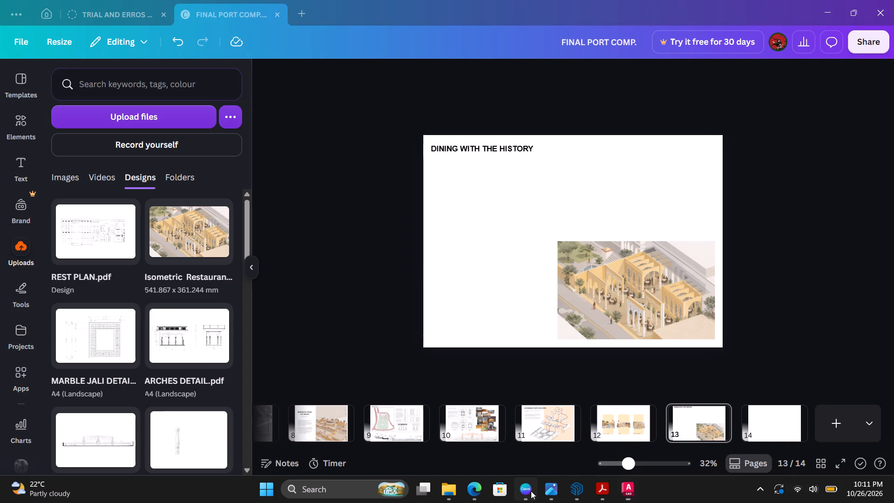
pyautogui.click(445, 497)
pyautogui.click(267, 435)
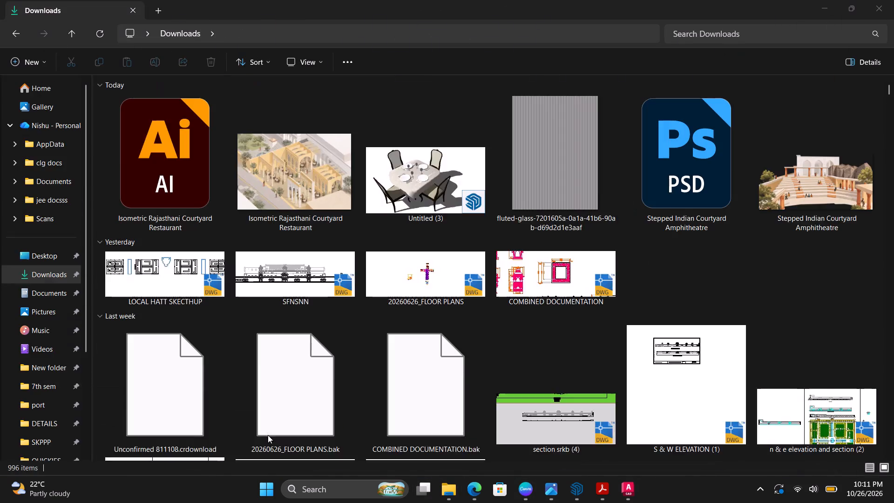
pyautogui.scroll(6, 76, 224)
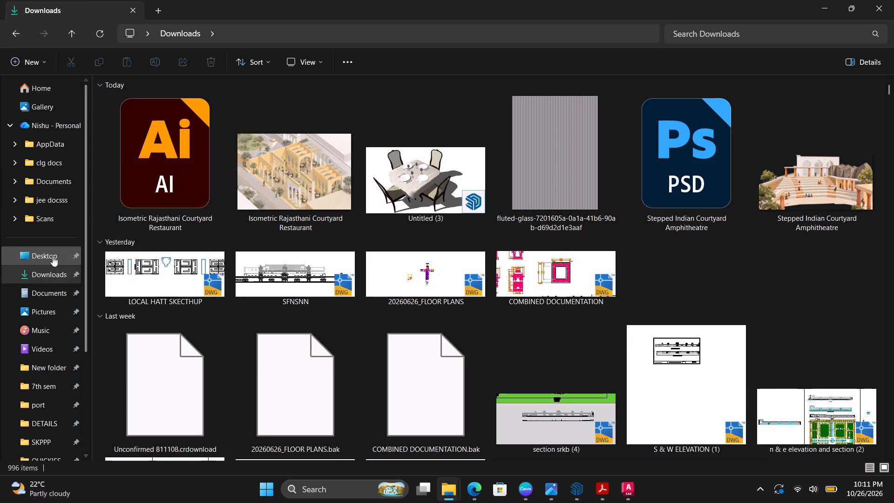
pyautogui.click(53, 256)
pyautogui.scroll(-5, 285, 326)
pyautogui.scroll(-3, 196, 302)
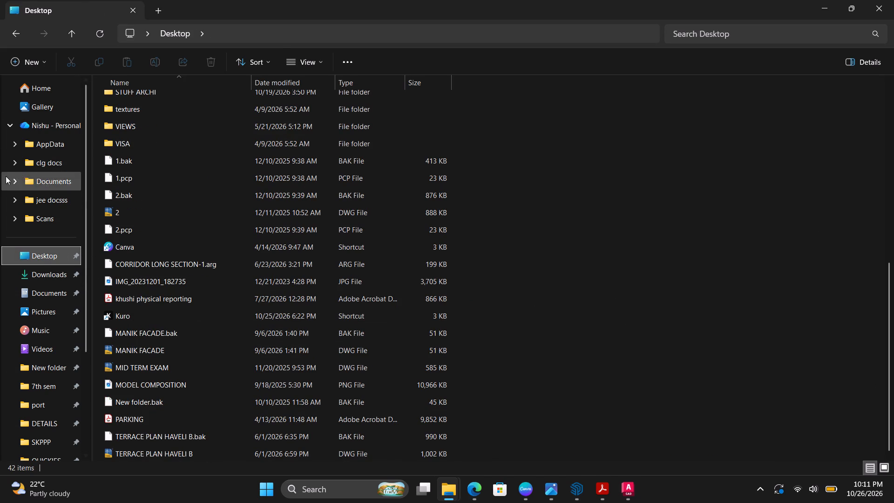
pyautogui.scroll(5, 0, 169)
pyautogui.click(36, 95)
pyautogui.scroll(-2, 230, 205)
# Shrink File Explorer to a floating window over Canva and upload REST PLAN from the recent files to the design.
pyautogui.moveTo(394, 24); pyautogui.dragTo(400, 126)
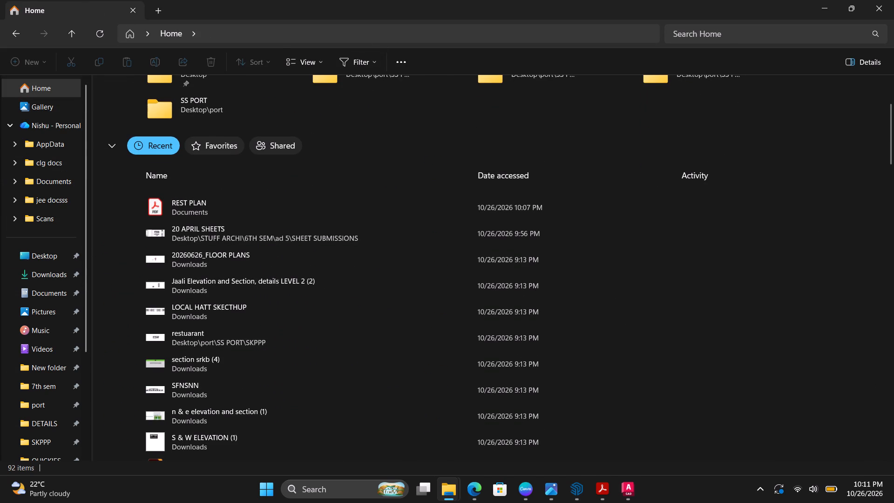
pyautogui.moveTo(400, 126); pyautogui.dragTo(400, 163)
pyautogui.moveTo(653, 0); pyautogui.dragTo(627, 193)
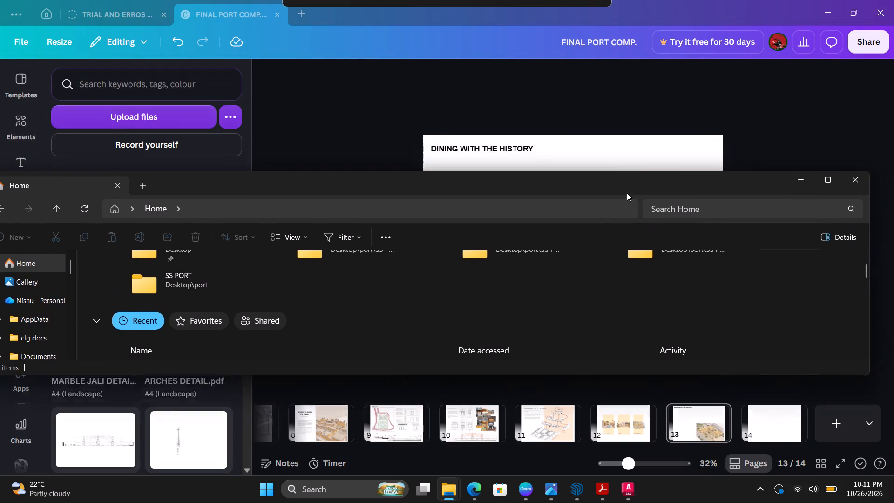
pyautogui.moveTo(627, 193); pyautogui.dragTo(653, 216)
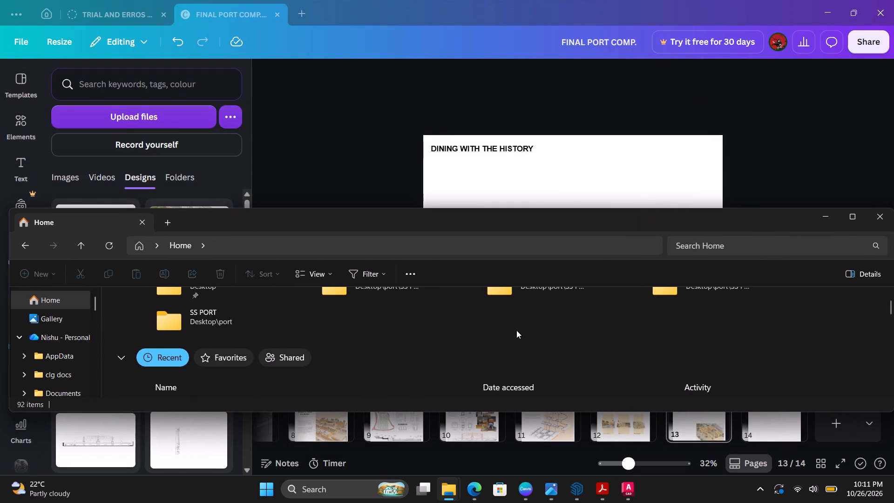
pyautogui.scroll(-2, 516, 330)
pyautogui.moveTo(203, 381); pyautogui.dragTo(433, 306)
pyautogui.moveTo(184, 386); pyautogui.dragTo(517, 194)
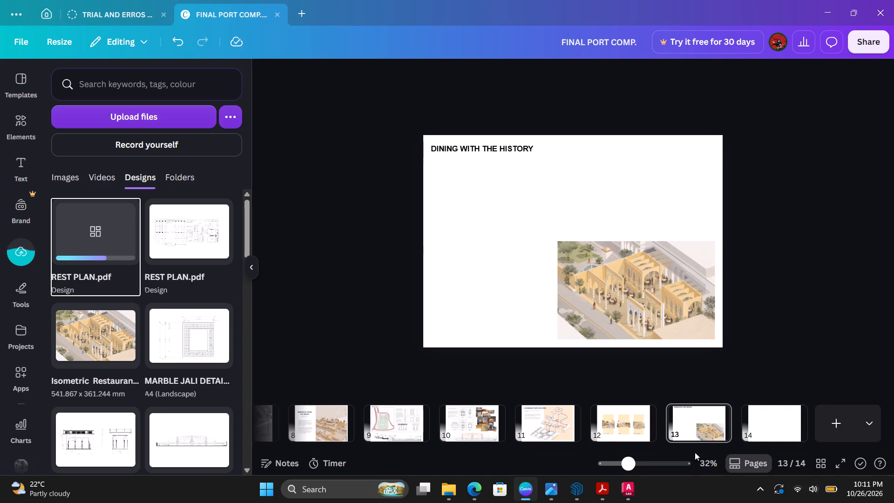
# Open blank page 14 of the FINAL PORT COMP. design.
pyautogui.click(762, 428)
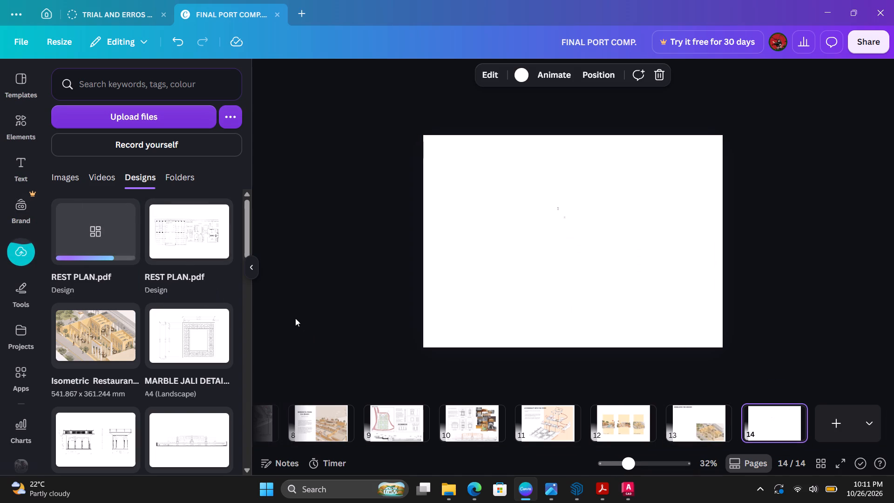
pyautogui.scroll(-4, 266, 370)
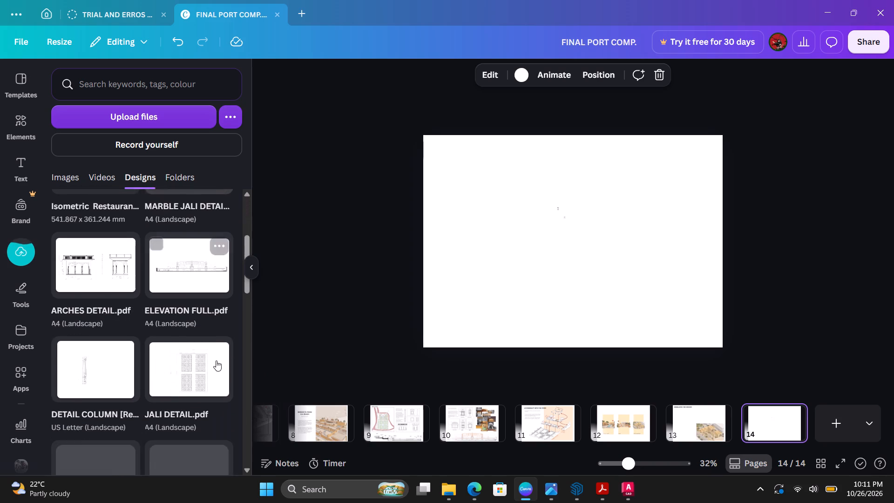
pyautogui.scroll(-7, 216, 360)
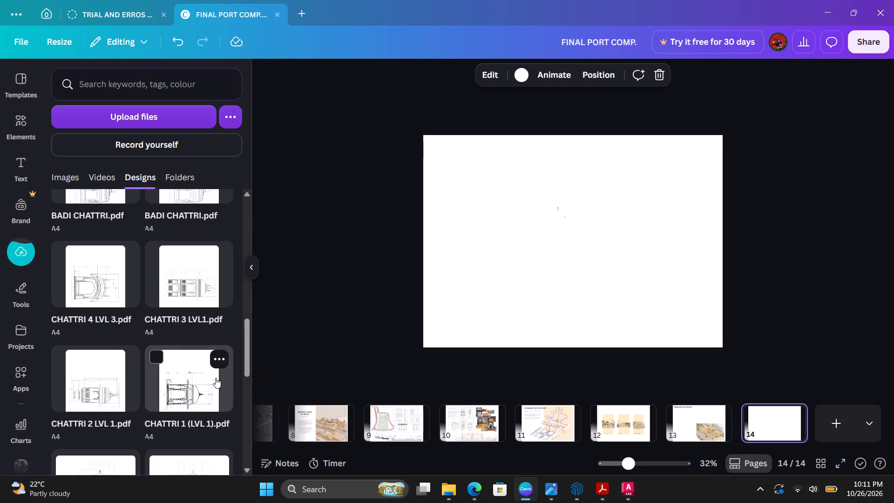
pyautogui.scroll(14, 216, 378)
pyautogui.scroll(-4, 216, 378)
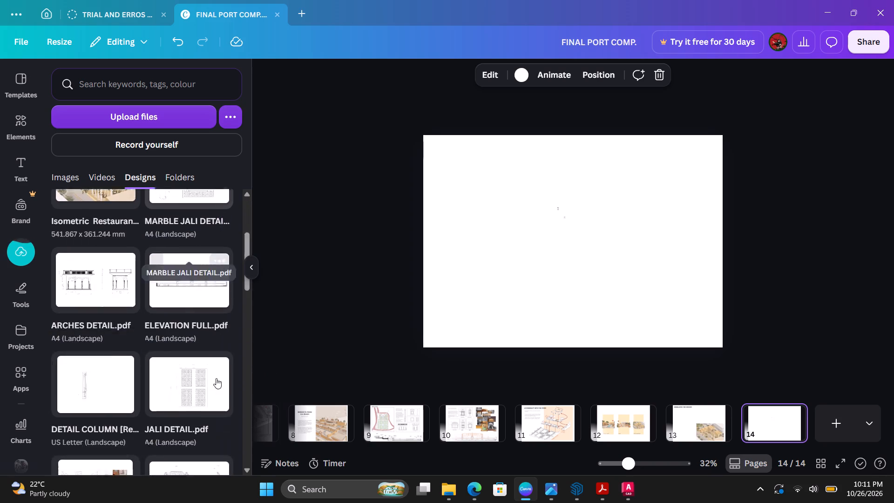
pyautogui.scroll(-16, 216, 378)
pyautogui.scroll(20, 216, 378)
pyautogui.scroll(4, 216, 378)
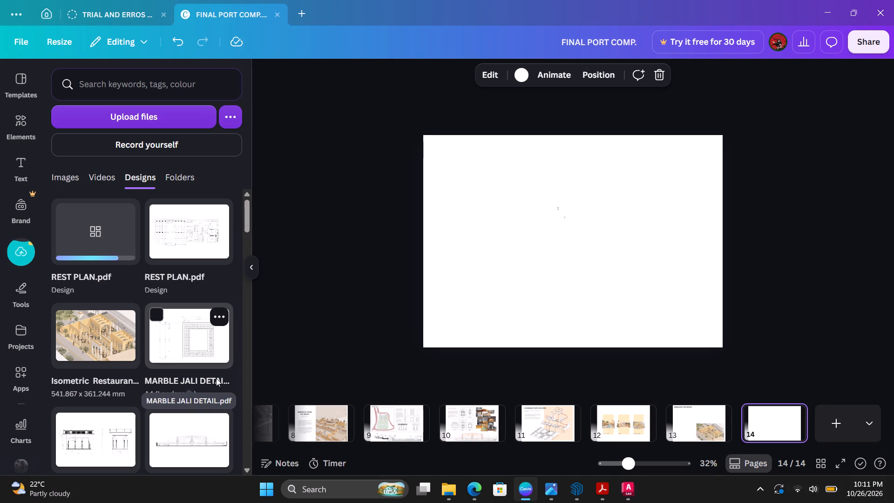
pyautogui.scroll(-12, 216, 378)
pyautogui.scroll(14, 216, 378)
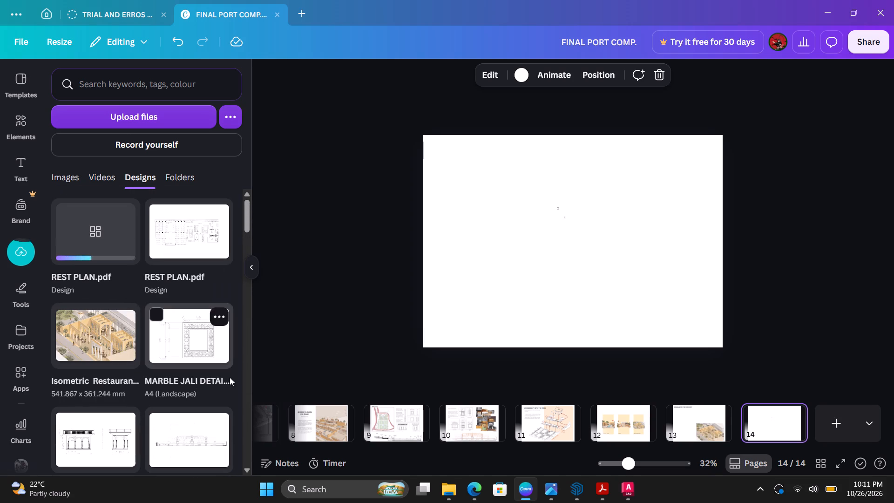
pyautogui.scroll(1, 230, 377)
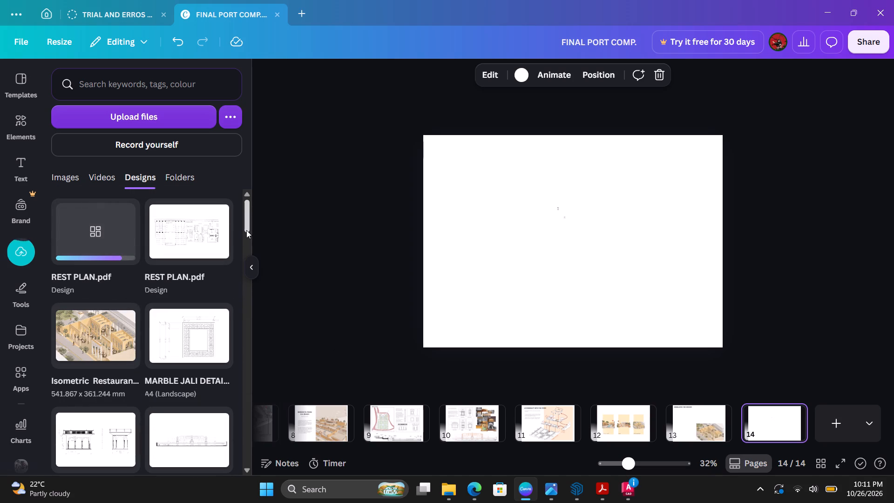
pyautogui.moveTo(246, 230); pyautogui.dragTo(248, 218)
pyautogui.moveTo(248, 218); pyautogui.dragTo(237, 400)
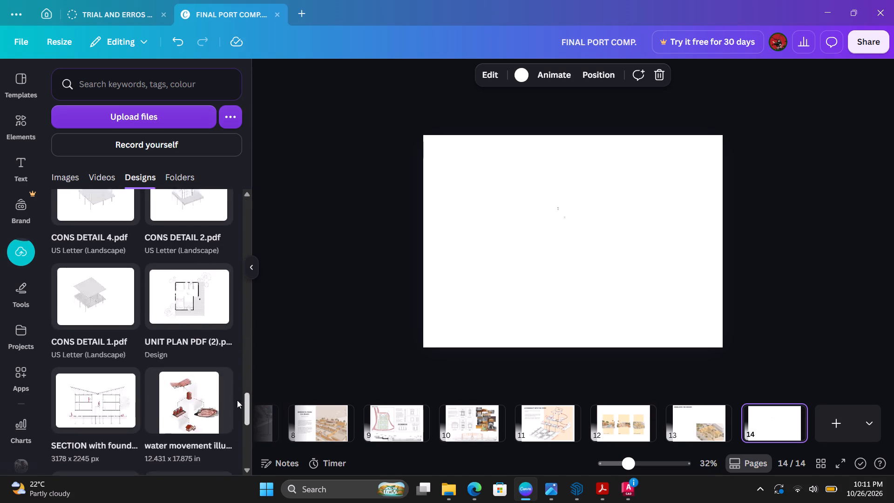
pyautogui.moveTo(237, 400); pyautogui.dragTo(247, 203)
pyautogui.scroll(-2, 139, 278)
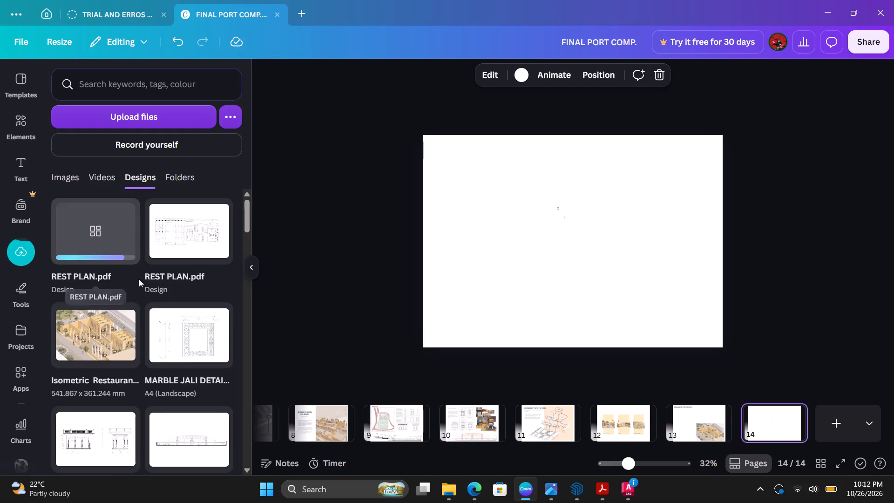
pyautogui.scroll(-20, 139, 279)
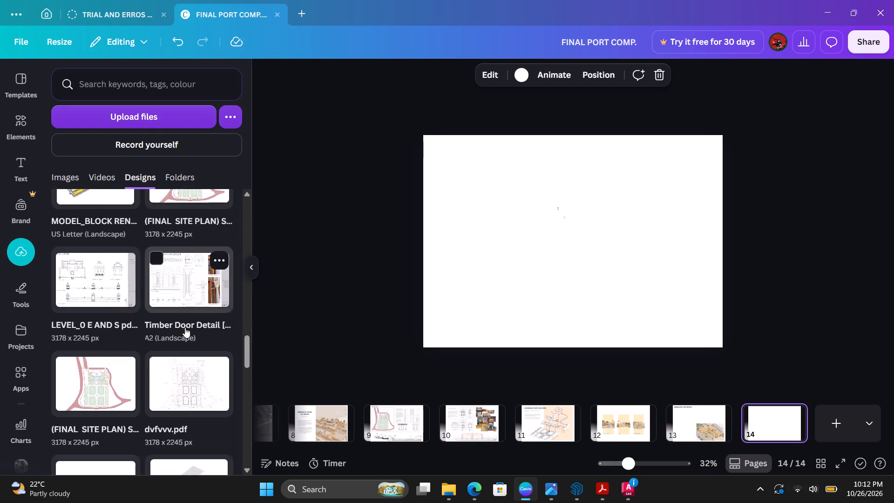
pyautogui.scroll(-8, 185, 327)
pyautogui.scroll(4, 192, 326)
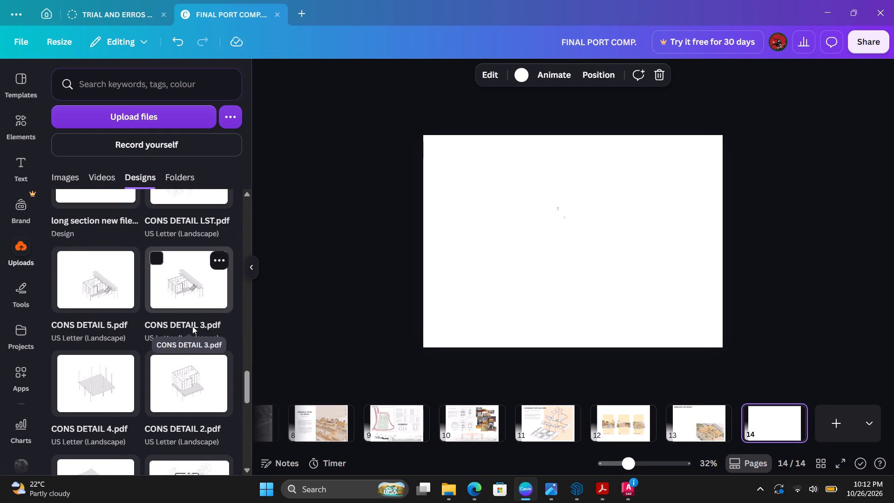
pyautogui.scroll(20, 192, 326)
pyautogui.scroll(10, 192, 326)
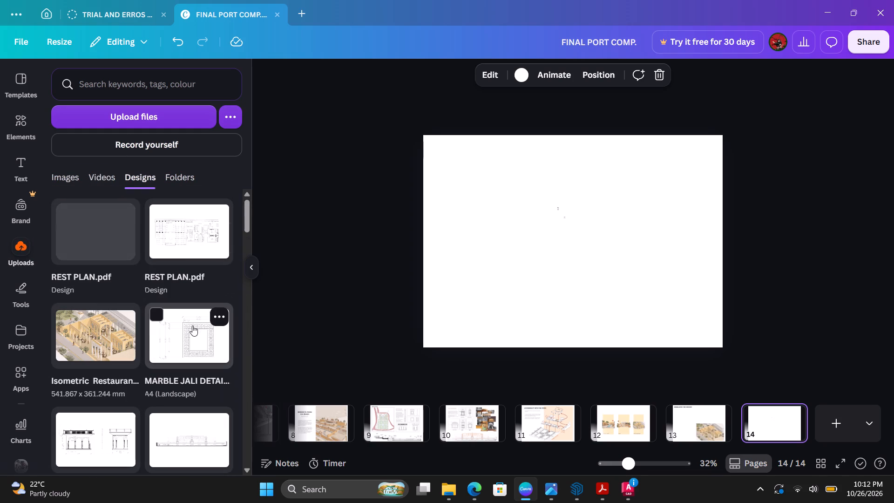
# Insert the newly uploaded REST PLAN.pdf on page 14.
pyautogui.scroll(1, 192, 326)
pyautogui.click(75, 243)
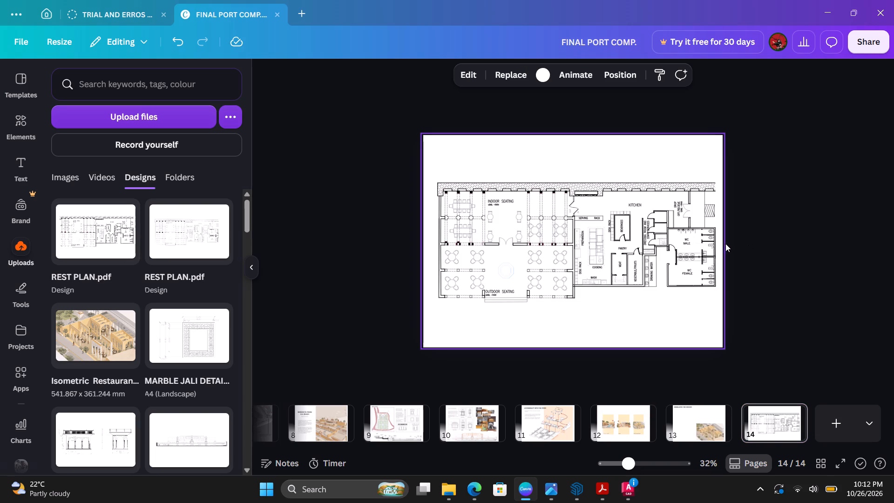
# Examine the inserted plan on page 14 across the indoor and outdoor seating, the kitchen and the WC areas.
pyautogui.keyDown('alt'); pyautogui.scroll(3, 725, 244); pyautogui.keyUp('alt')
pyautogui.click(773, 434)
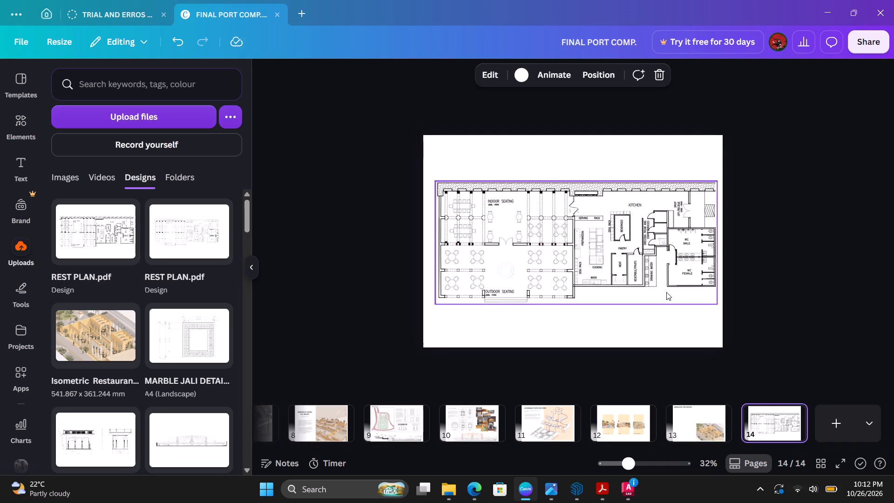
pyautogui.scroll(3, 664, 276)
pyautogui.scroll(3, 531, 246)
pyautogui.scroll(-2, 387, 183)
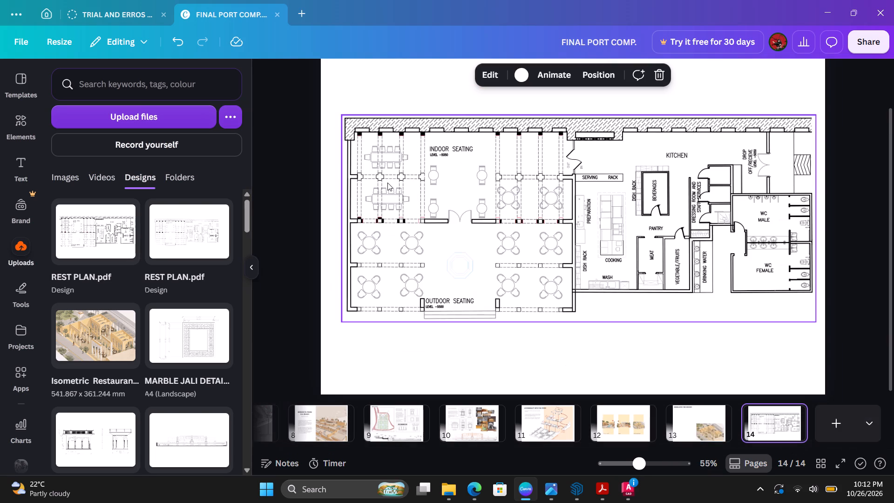
pyautogui.scroll(-3, 720, 202)
pyautogui.scroll(4, 734, 223)
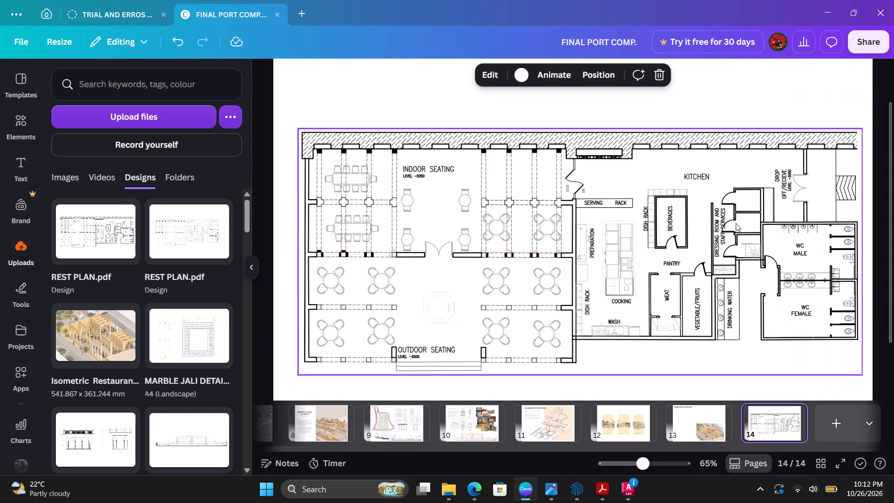
pyautogui.scroll(1, 707, 285)
pyautogui.scroll(-2, 555, 201)
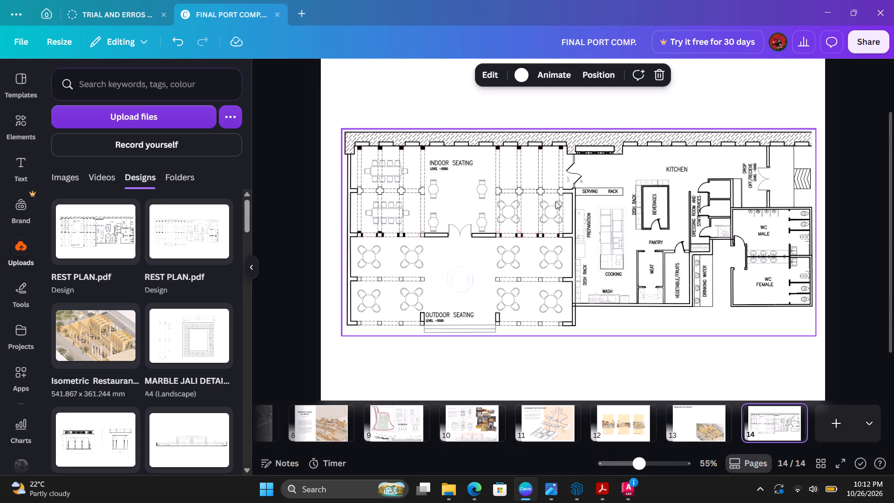
pyautogui.scroll(-1, 555, 201)
# Inspect the plan's linework closely around the pantry, dressing room and drinking water area, and review the whole plan again.
pyautogui.scroll(3, 801, 246)
pyautogui.scroll(4, 744, 266)
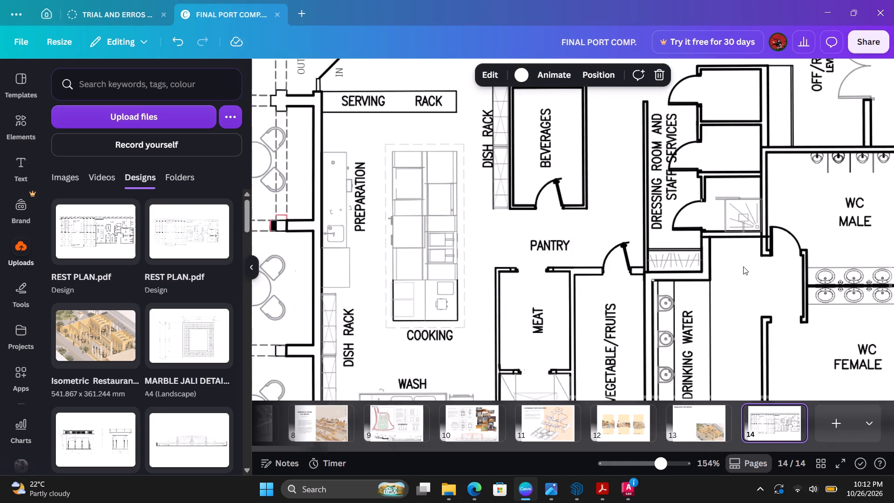
pyautogui.scroll(6, 634, 252)
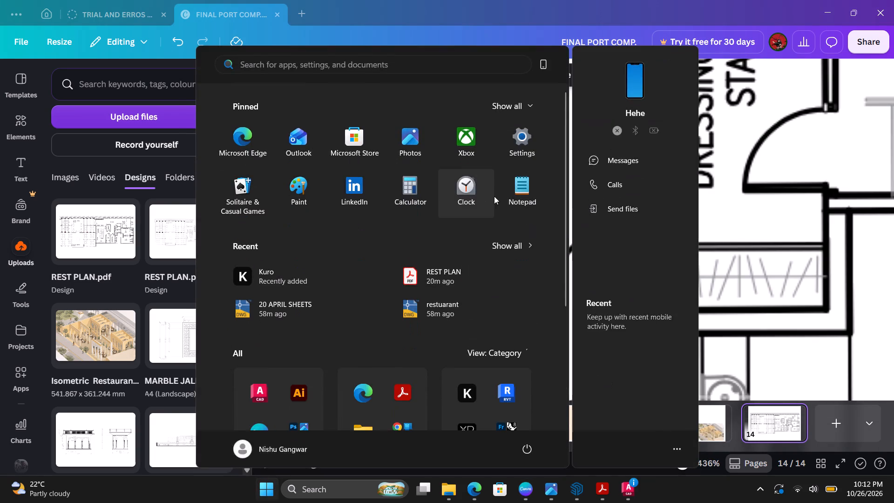
pyautogui.scroll(-13, 500, 198)
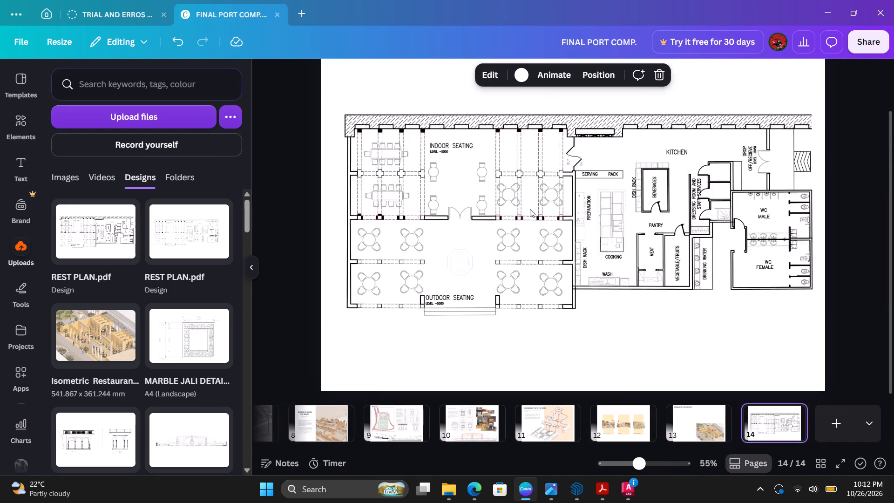
# Move the restaurant plan from page 14 onto page 13 and place it beneath the DINING WITH THE HISTORY title.
pyautogui.scroll(-2, 530, 209)
pyautogui.click(691, 220)
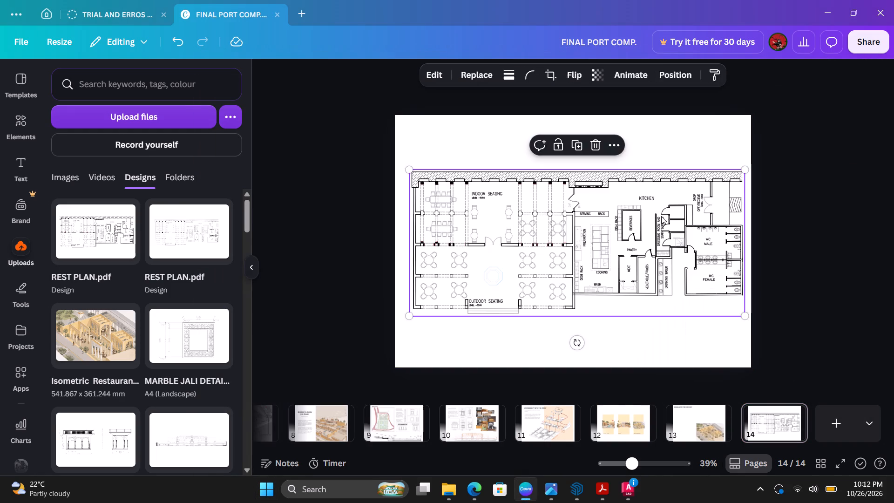
pyautogui.moveTo(663, 219); pyautogui.dragTo(669, 345)
pyautogui.moveTo(671, 344); pyautogui.dragTo(695, 415)
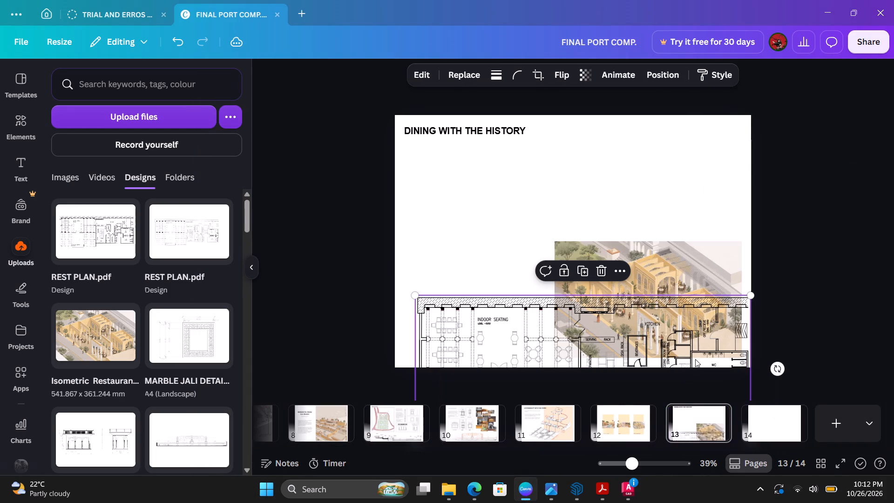
pyautogui.moveTo(651, 322); pyautogui.dragTo(640, 170)
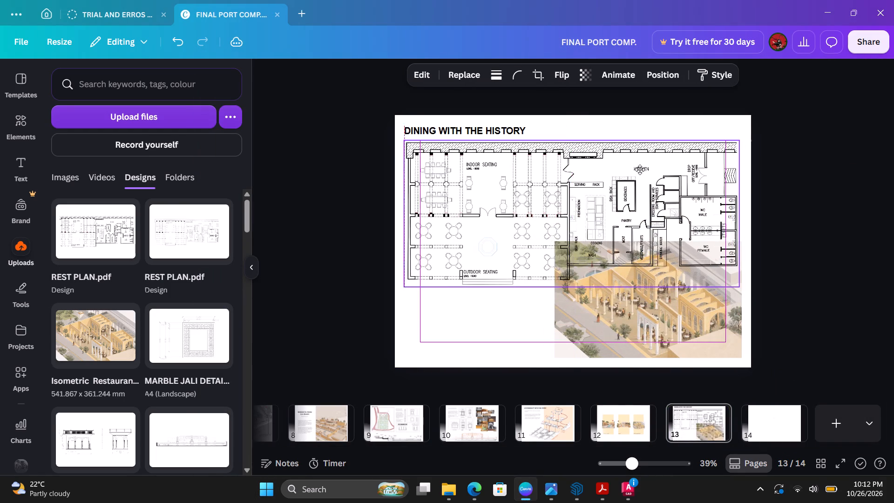
pyautogui.moveTo(640, 170); pyautogui.dragTo(642, 170)
# Scale the plan down to about 286 by 125 and position it between the title and the isometric render.
pyautogui.moveTo(745, 143); pyautogui.dragTo(678, 172)
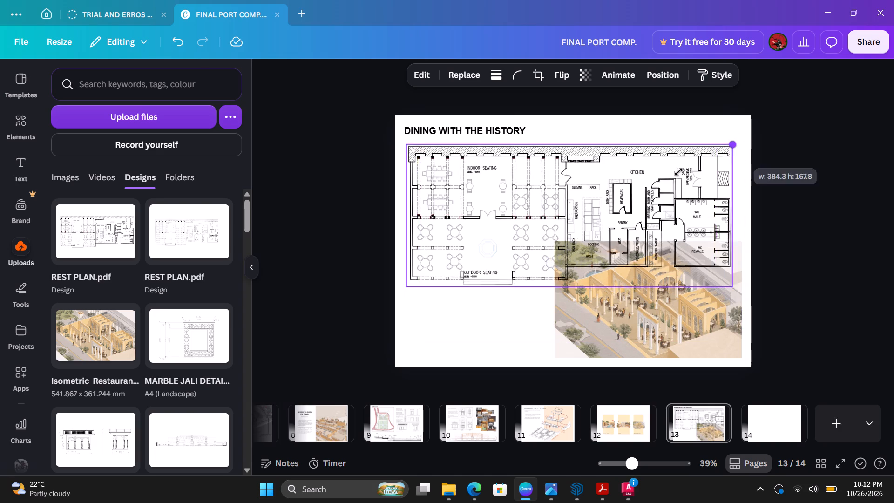
pyautogui.moveTo(678, 172); pyautogui.dragTo(645, 189)
pyautogui.moveTo(533, 232); pyautogui.dragTo(562, 186)
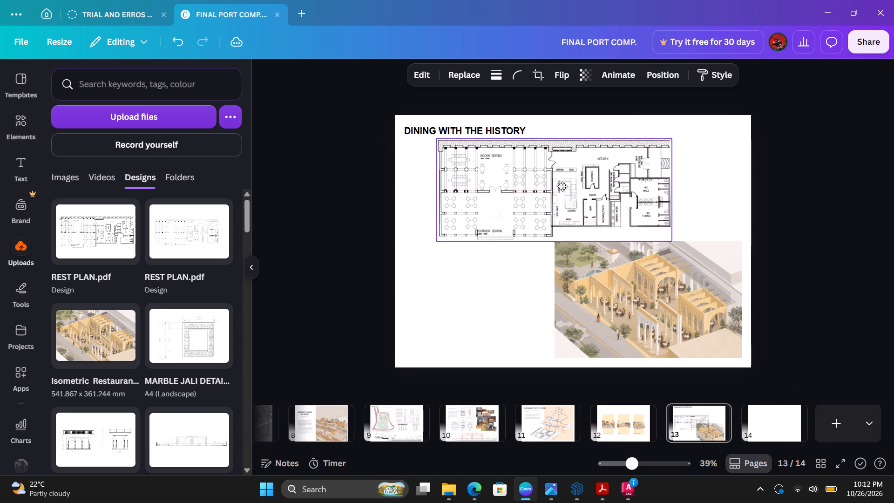
pyautogui.moveTo(562, 186); pyautogui.dragTo(554, 193)
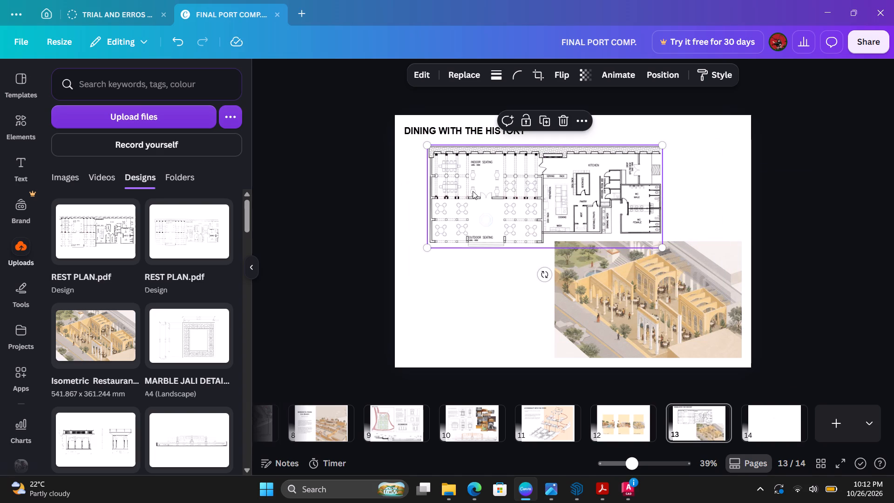
pyautogui.moveTo(426, 245); pyautogui.dragTo(418, 247)
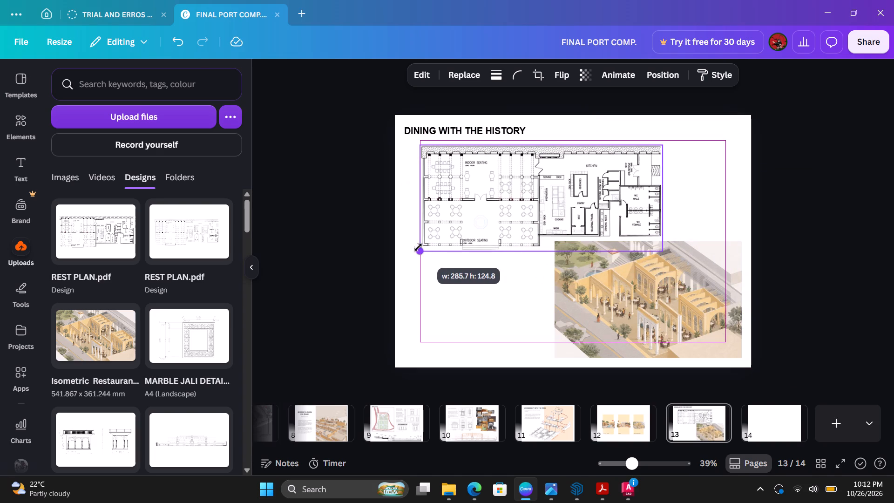
pyautogui.moveTo(418, 247); pyautogui.dragTo(416, 248)
pyautogui.click(881, 240)
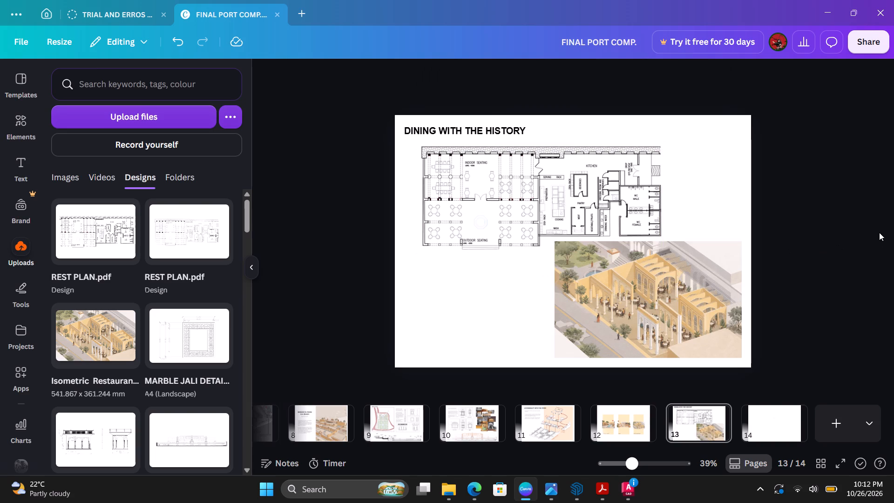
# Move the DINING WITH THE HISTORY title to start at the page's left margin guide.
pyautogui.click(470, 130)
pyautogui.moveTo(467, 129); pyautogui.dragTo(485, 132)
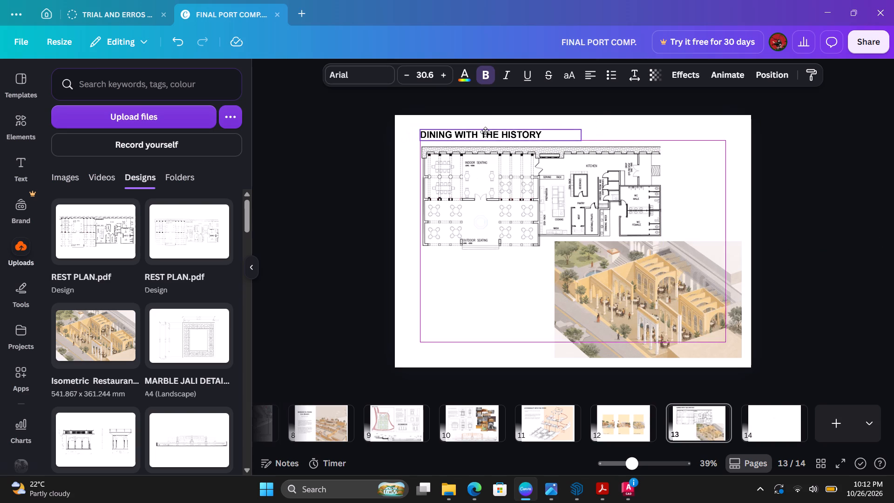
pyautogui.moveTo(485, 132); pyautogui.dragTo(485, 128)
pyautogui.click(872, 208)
# Fine-tune the plan's size so it extends slightly past the page's left margin guide, and shift the isometric render slightly left.
pyautogui.click(613, 179)
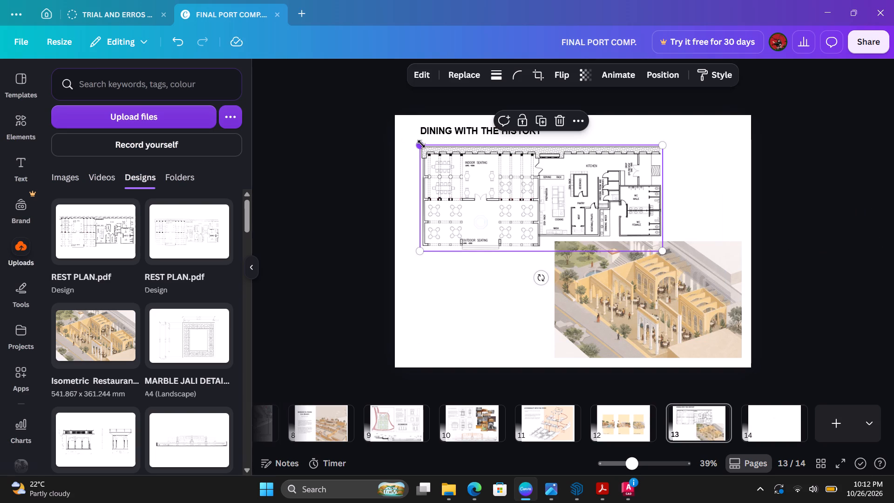
pyautogui.moveTo(421, 143); pyautogui.dragTo(413, 138)
pyautogui.click(893, 211)
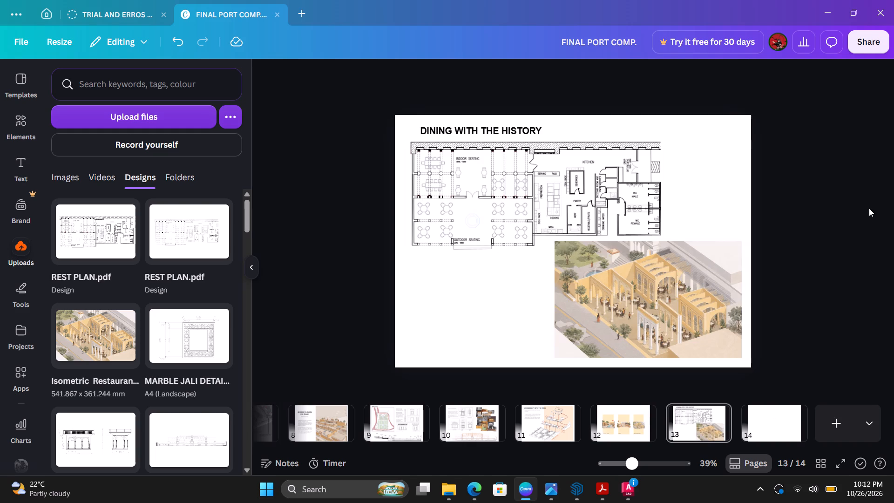
pyautogui.click(639, 294)
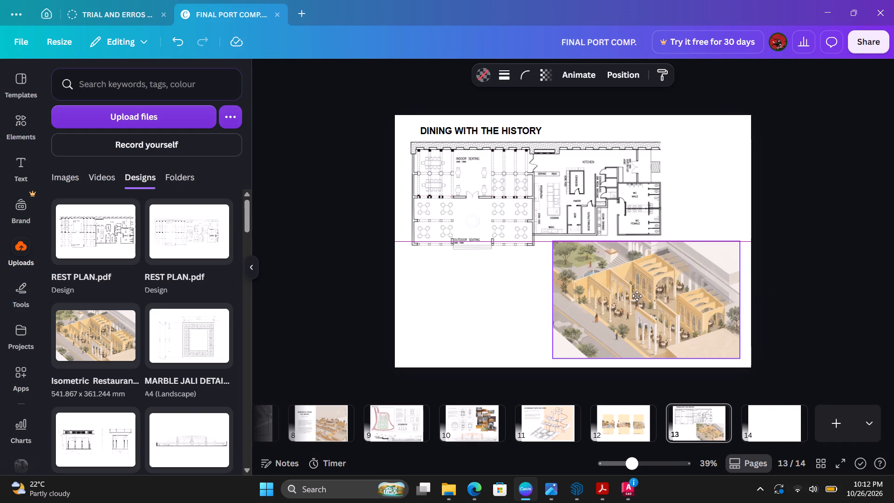
pyautogui.click(635, 159)
pyautogui.moveTo(660, 140); pyautogui.dragTo(653, 146)
pyautogui.click(625, 170)
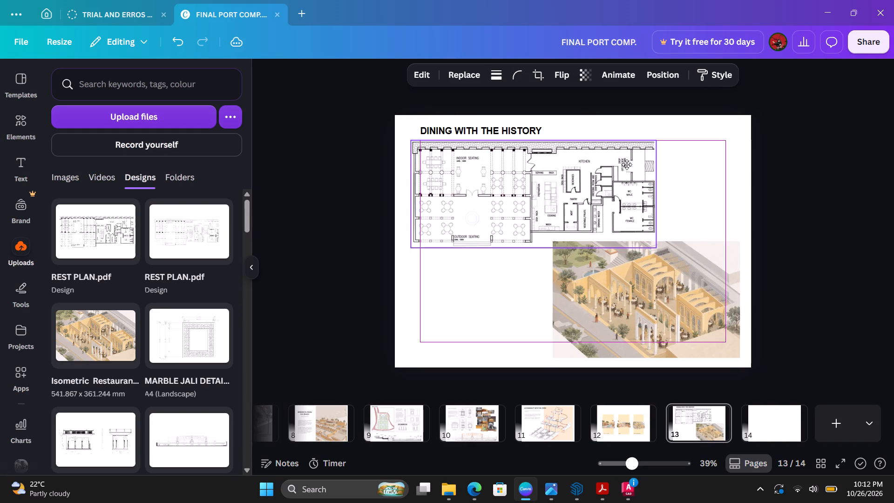
# Align the title's start with the plan's left edge and nudge it down to sit just above the plan.
pyautogui.click(830, 211)
pyautogui.moveTo(519, 127); pyautogui.dragTo(510, 128)
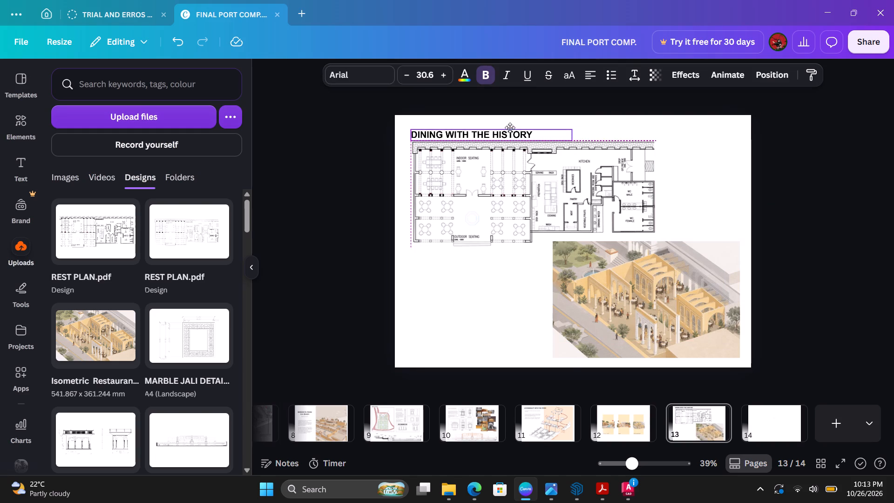
pyautogui.moveTo(510, 128); pyautogui.dragTo(515, 125)
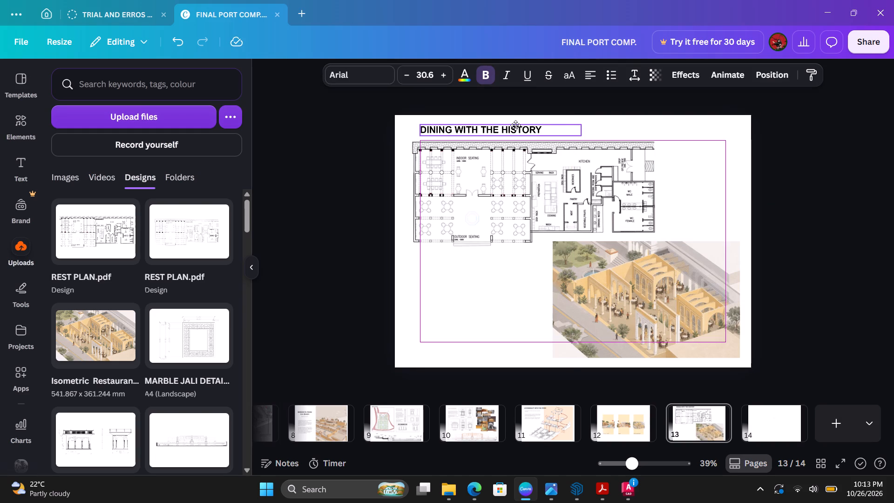
pyautogui.moveTo(515, 125); pyautogui.dragTo(513, 126)
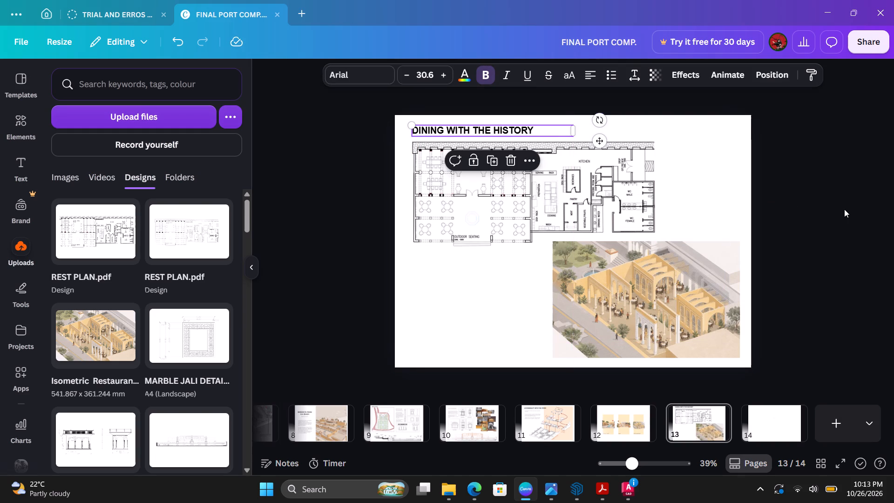
pyautogui.press('Down')
pyautogui.press('Down')
pyautogui.press('Down')
pyautogui.click(886, 229)
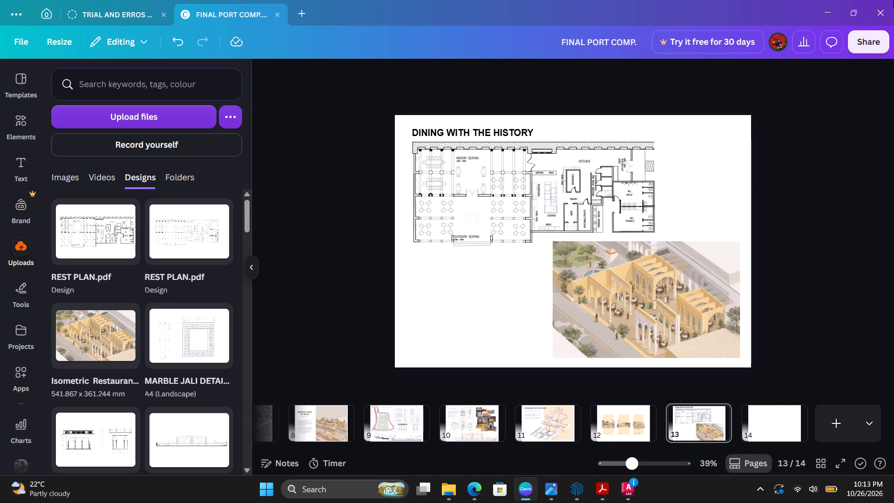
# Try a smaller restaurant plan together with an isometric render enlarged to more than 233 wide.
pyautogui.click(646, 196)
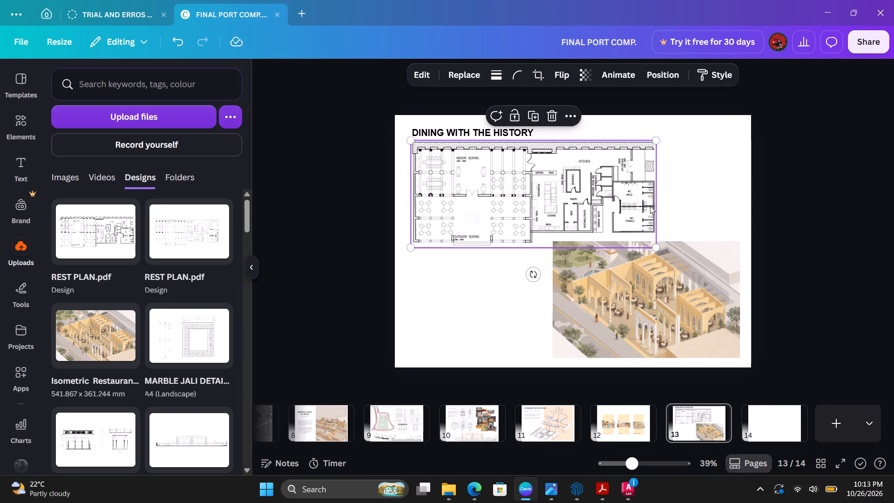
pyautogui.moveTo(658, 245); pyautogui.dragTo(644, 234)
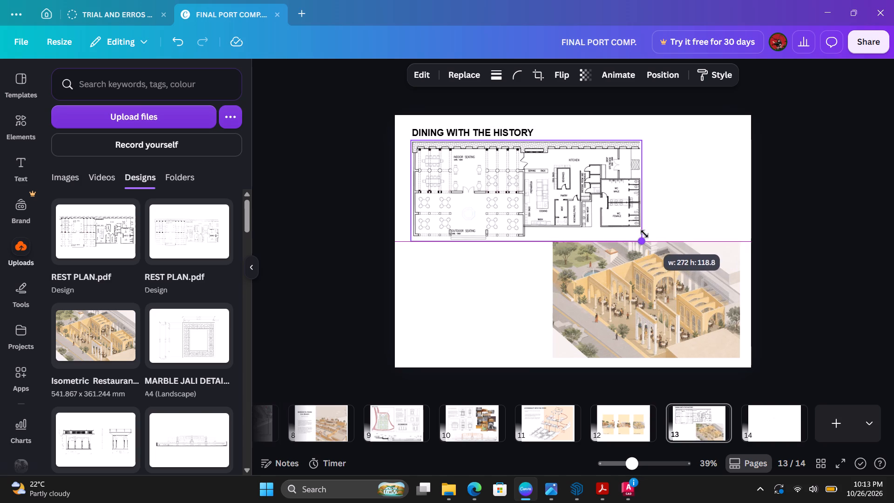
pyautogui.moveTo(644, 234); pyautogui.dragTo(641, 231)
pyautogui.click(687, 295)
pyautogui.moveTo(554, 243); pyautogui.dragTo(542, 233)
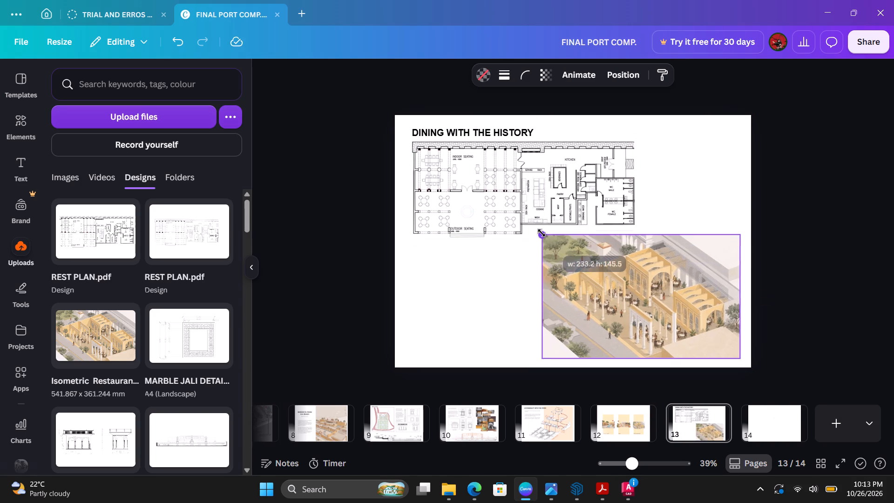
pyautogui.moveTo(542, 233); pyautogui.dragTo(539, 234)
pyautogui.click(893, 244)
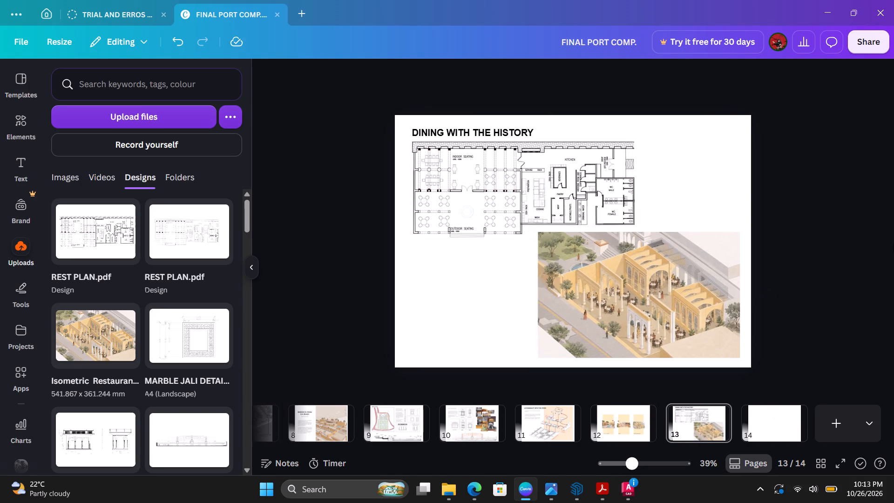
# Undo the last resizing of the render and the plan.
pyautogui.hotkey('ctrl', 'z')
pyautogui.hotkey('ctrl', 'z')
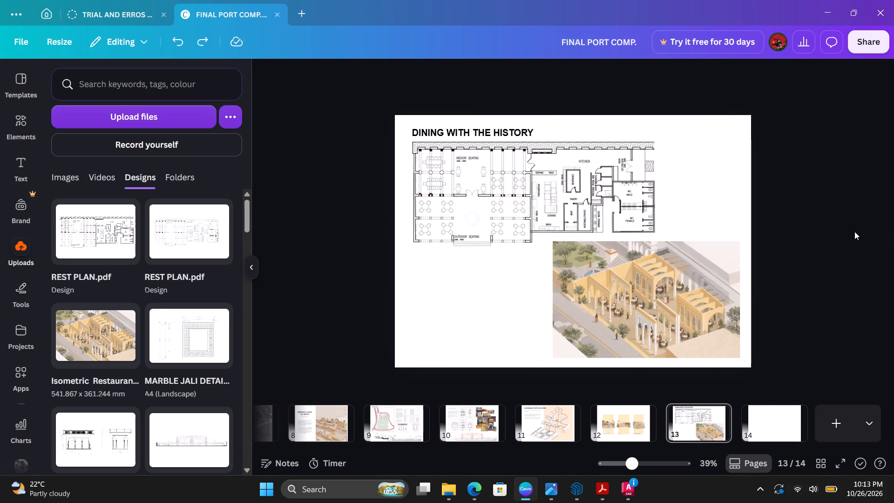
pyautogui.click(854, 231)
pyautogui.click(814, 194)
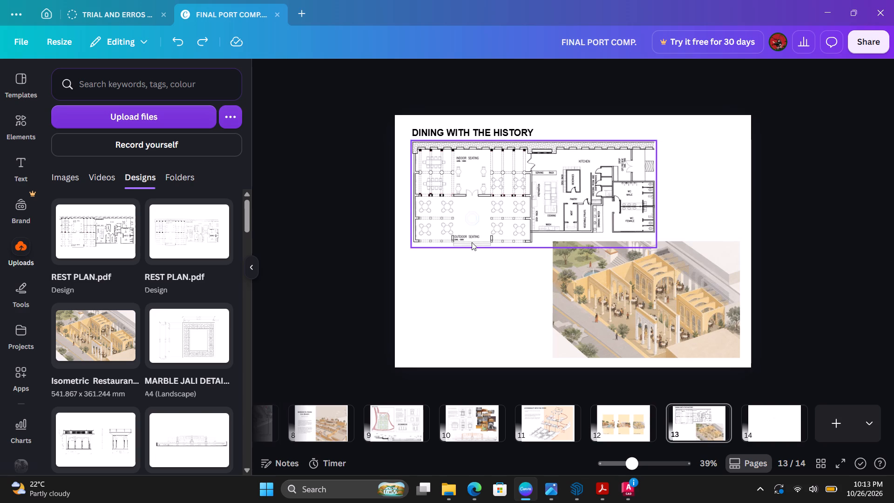
# Examine the plan on page 13 closely across the seating, kitchen and WC areas, and review the whole page layout.
pyautogui.scroll(3, 478, 185)
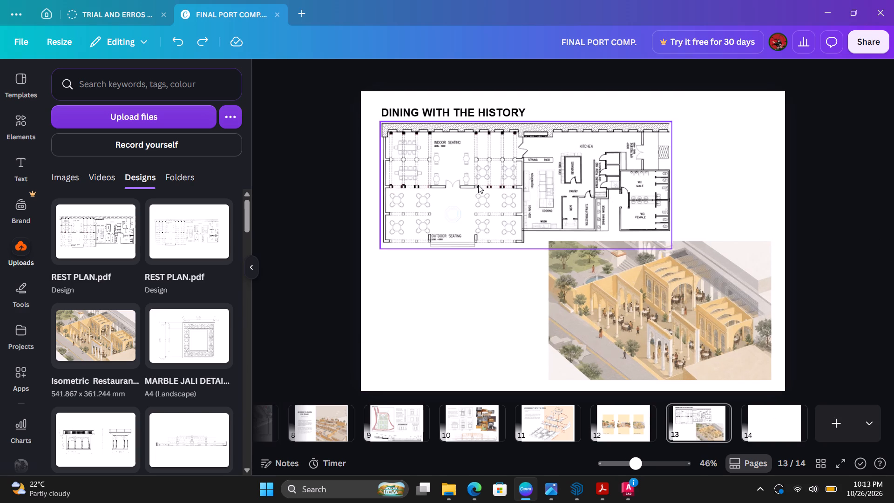
pyautogui.scroll(8, 478, 185)
pyautogui.scroll(-3, 615, 223)
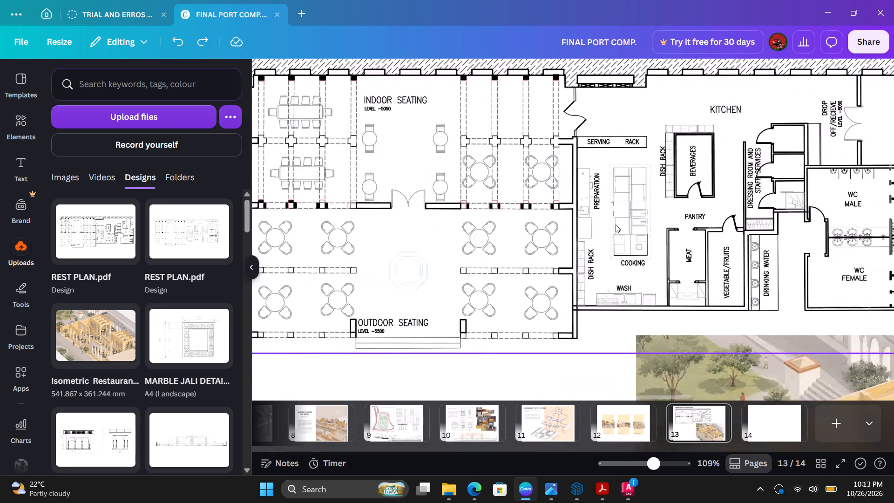
pyautogui.scroll(-4, 616, 224)
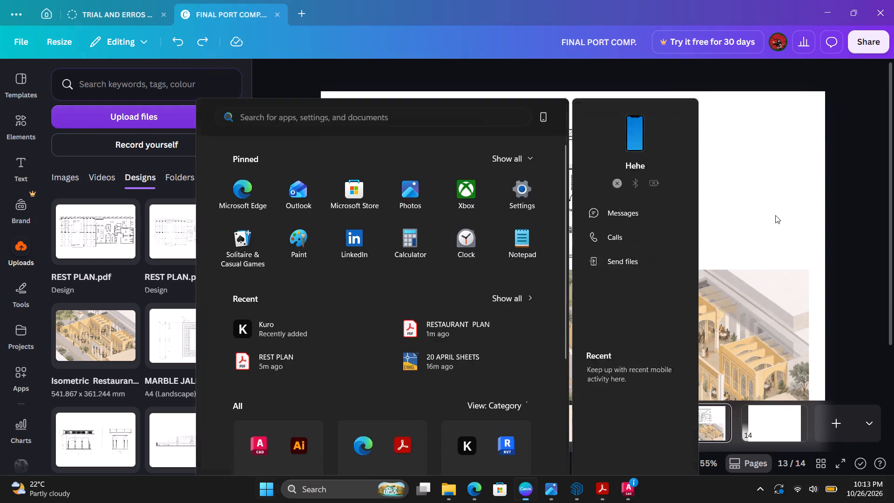
pyautogui.scroll(-3, 763, 209)
pyautogui.scroll(-1, 731, 184)
pyautogui.scroll(2, 710, 212)
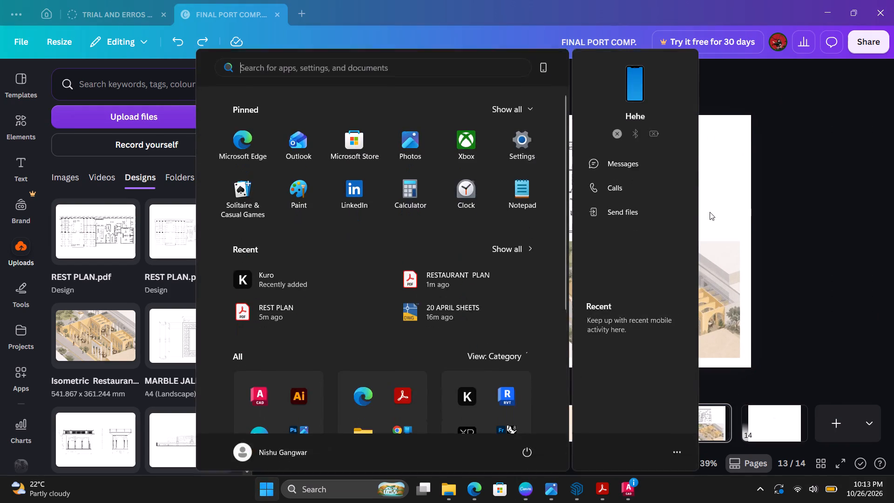
pyautogui.click(608, 428)
pyautogui.click(694, 424)
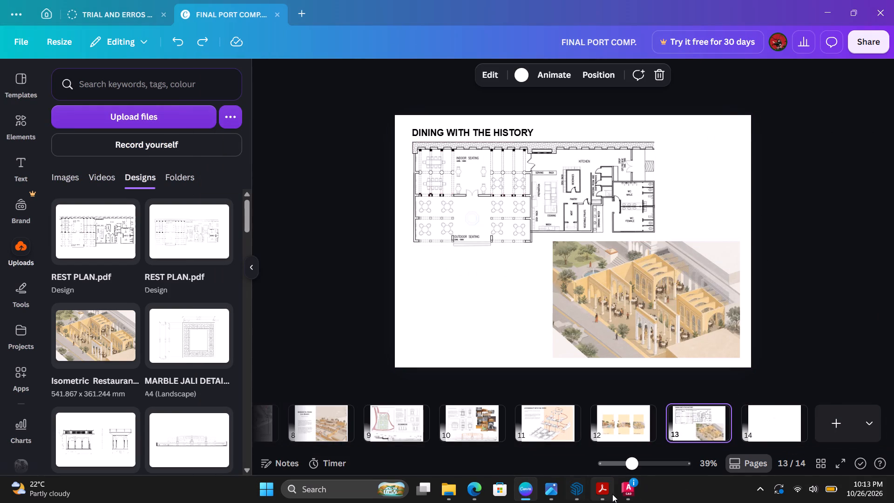
# Switch to AutoCAD and copy the long restaurant section with its level labels from the 20 APRIL SHEETS drawing.
pyautogui.click(626, 483)
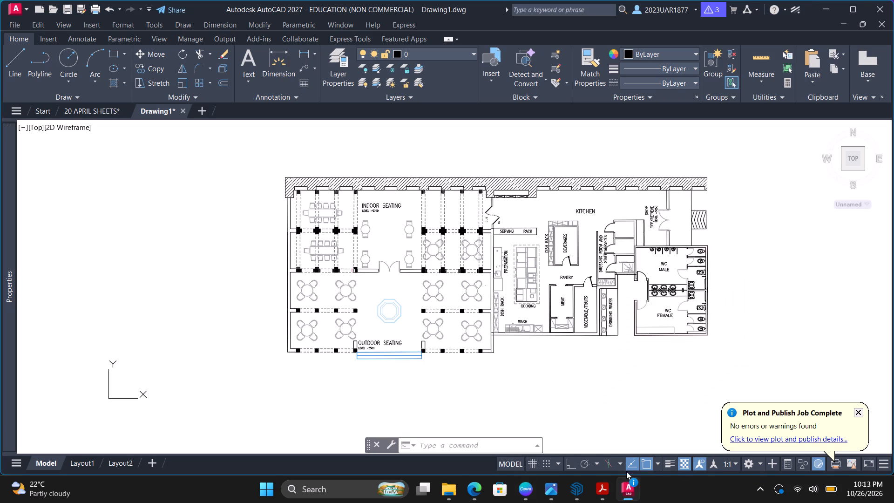
pyautogui.scroll(-1, 534, 360)
pyautogui.click(102, 109)
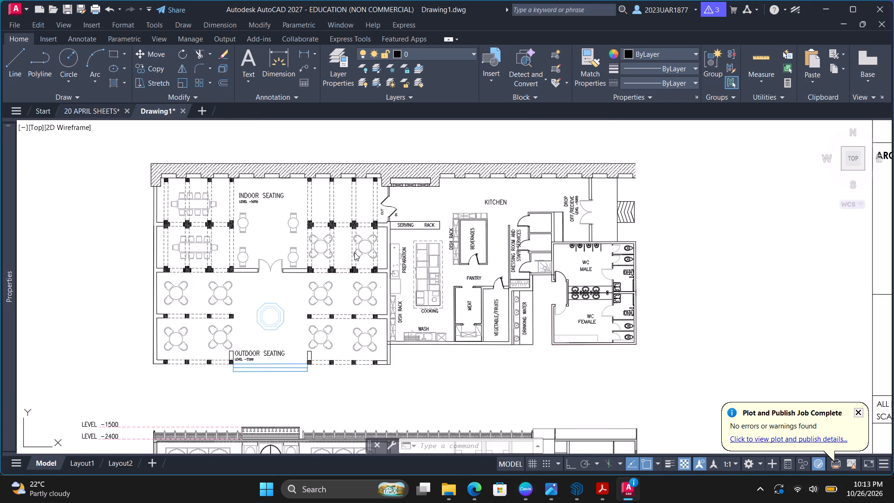
pyautogui.scroll(-3, 382, 235)
pyautogui.scroll(2, 312, 343)
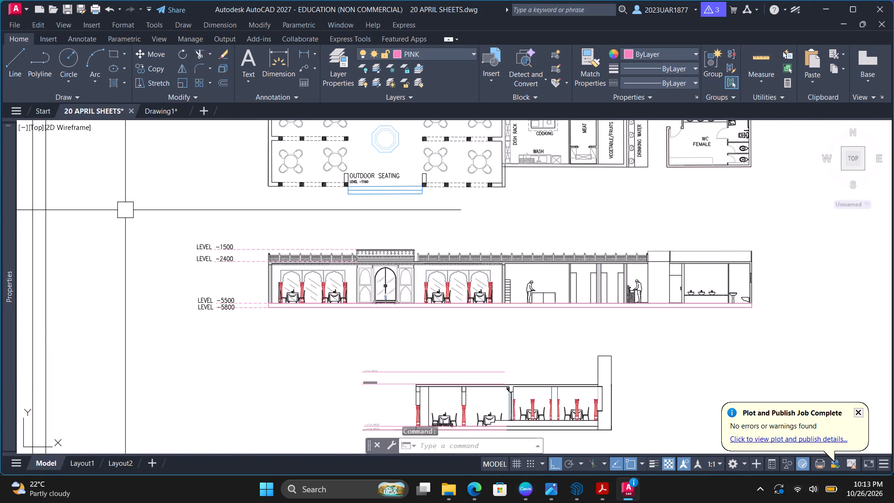
pyautogui.moveTo(127, 218); pyautogui.dragTo(134, 222)
pyautogui.click(790, 323)
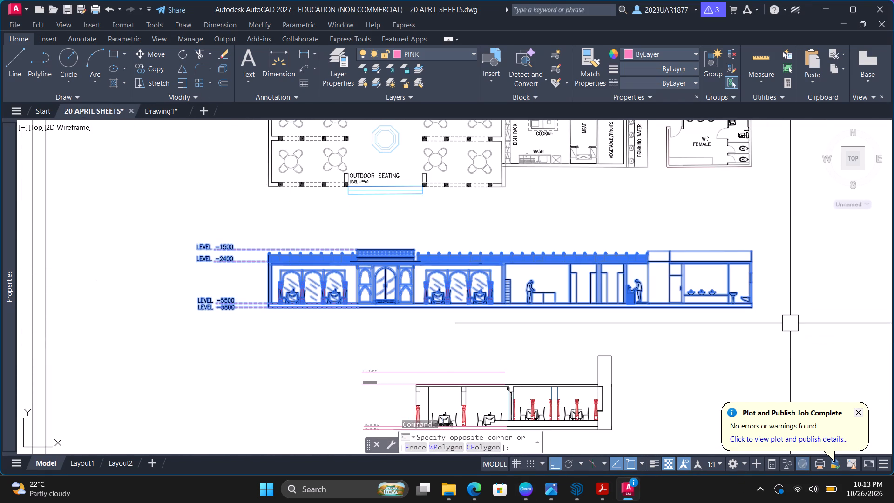
pyautogui.hotkey('ctrl', 'c')
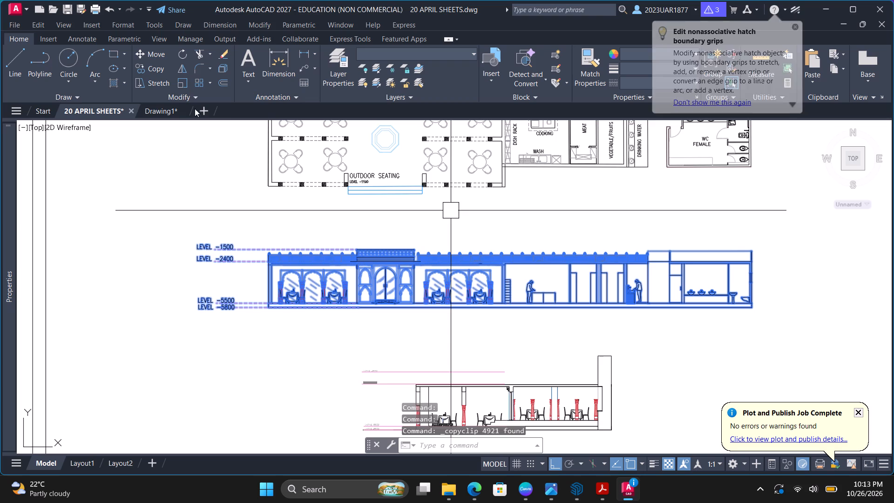
# Paste the copied restaurant section with its level labels below the floor plan in Drawing1.
pyautogui.click(158, 109)
pyautogui.scroll(-2, 355, 224)
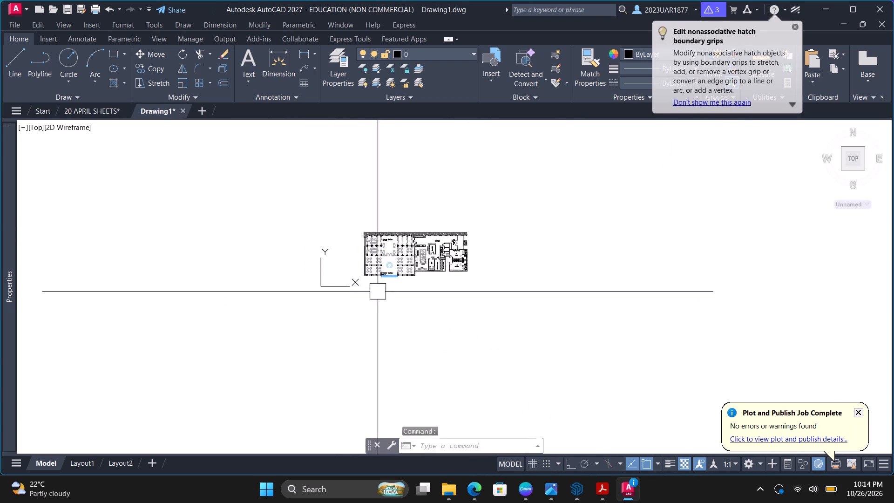
pyautogui.scroll(2, 387, 324)
pyautogui.hotkey('ctrl', 'v')
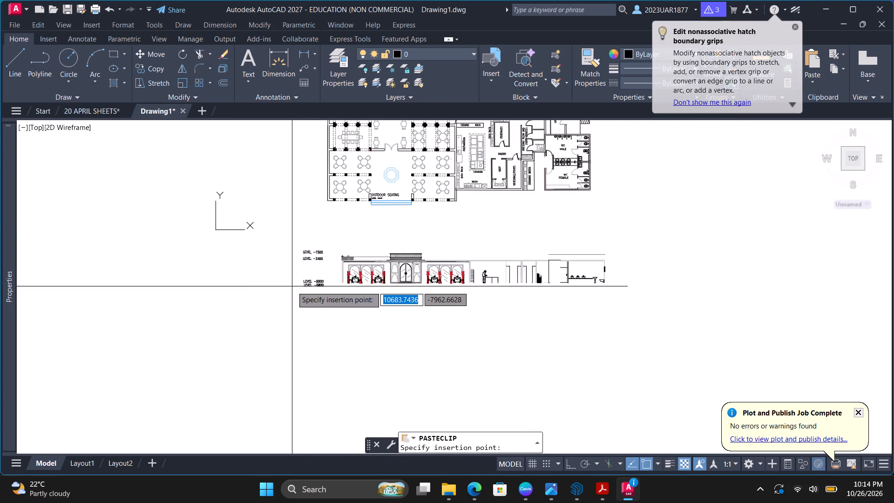
pyautogui.click(302, 297)
pyautogui.scroll(3, 366, 291)
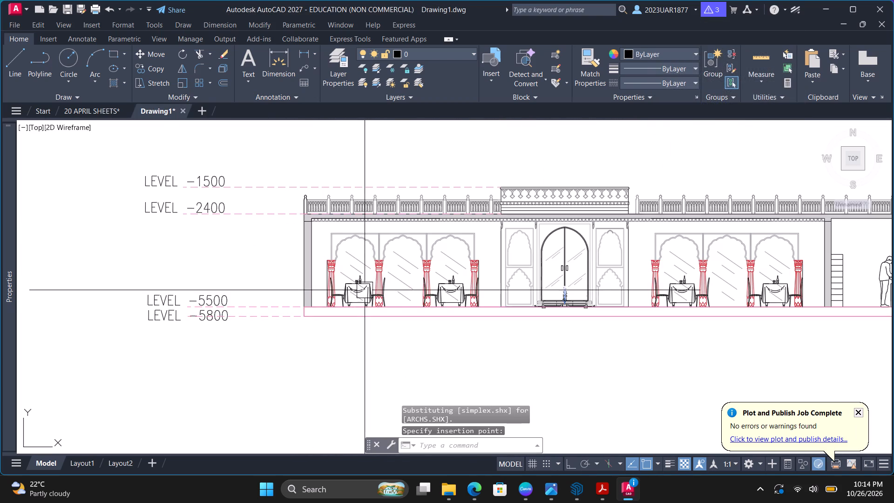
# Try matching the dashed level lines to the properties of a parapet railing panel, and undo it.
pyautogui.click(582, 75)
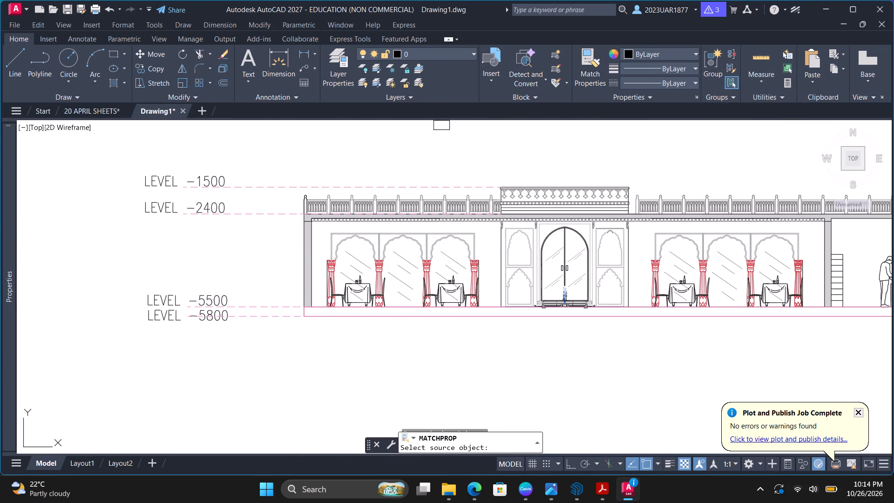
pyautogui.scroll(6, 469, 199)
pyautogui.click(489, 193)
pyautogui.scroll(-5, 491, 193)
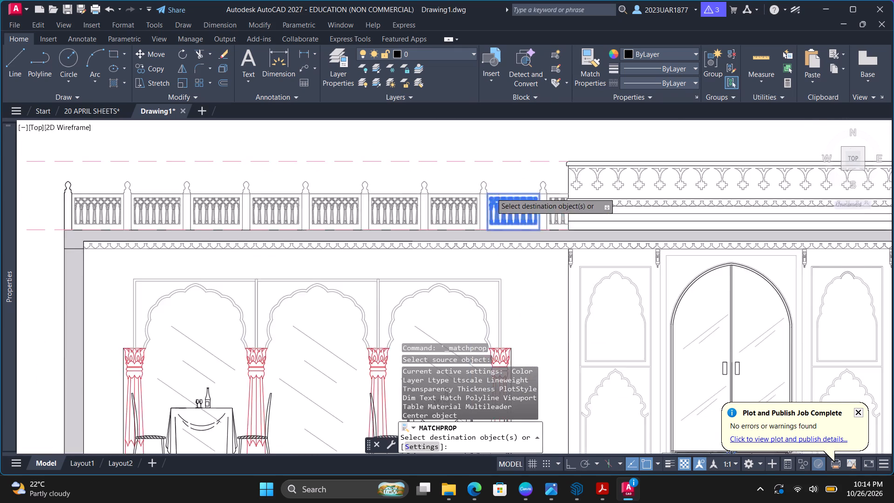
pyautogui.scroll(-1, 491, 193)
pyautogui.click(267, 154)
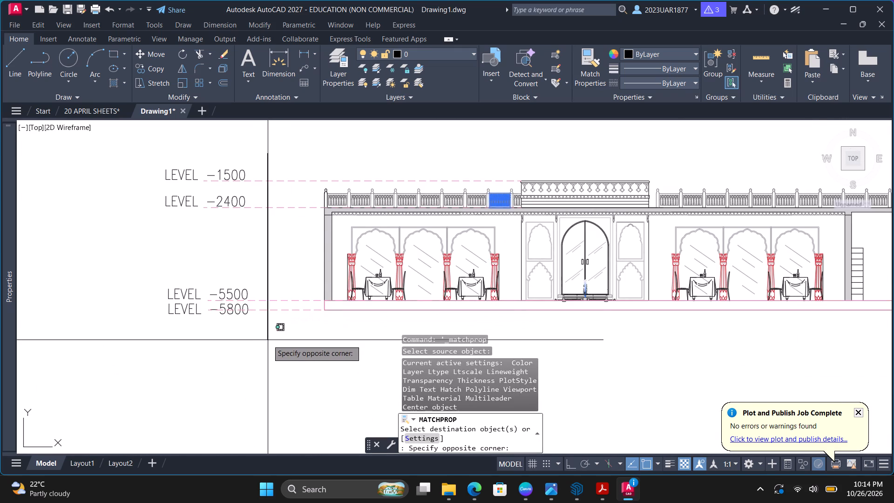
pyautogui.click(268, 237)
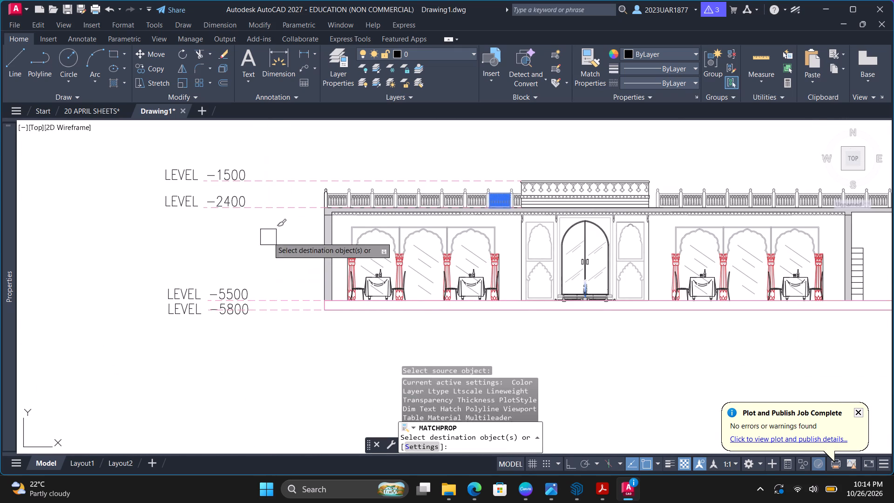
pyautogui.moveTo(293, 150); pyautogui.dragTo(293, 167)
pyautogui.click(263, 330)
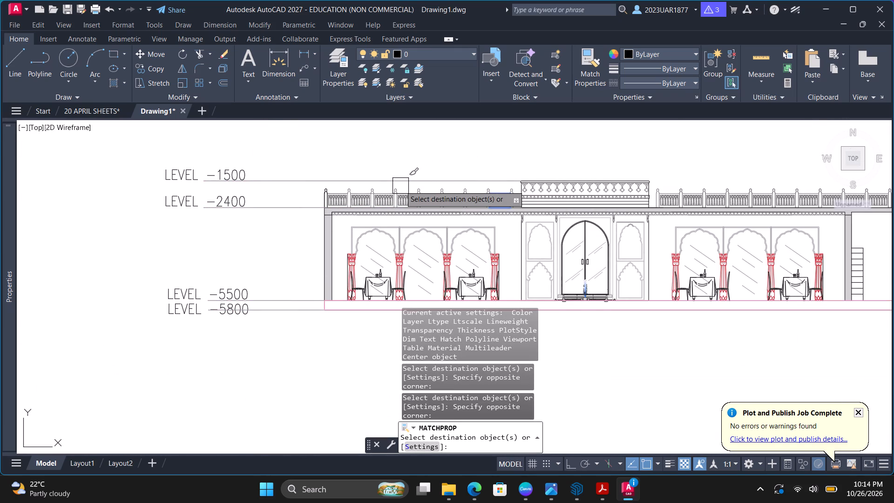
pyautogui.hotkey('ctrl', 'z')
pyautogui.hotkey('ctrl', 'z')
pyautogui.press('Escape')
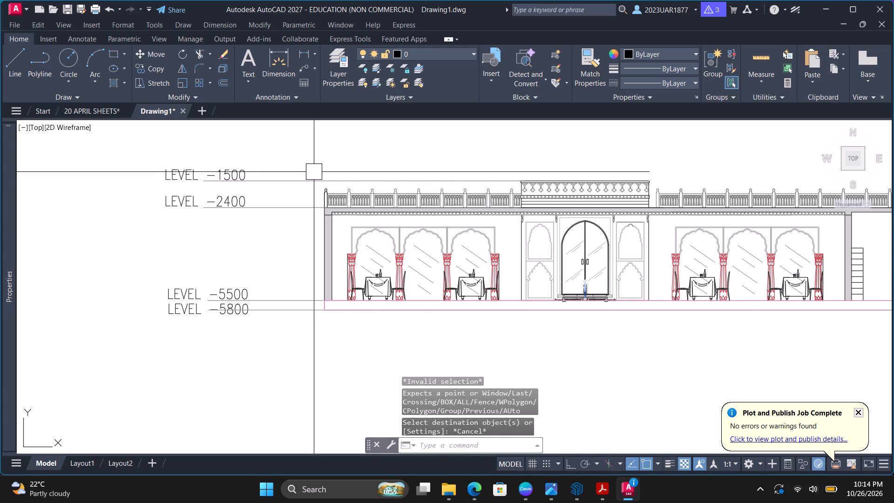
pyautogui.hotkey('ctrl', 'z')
# Change the colour of the four dashed level lines, from -1500 to -5800, to index colour 8.
pyautogui.moveTo(286, 170); pyautogui.dragTo(286, 178)
pyautogui.click(248, 314)
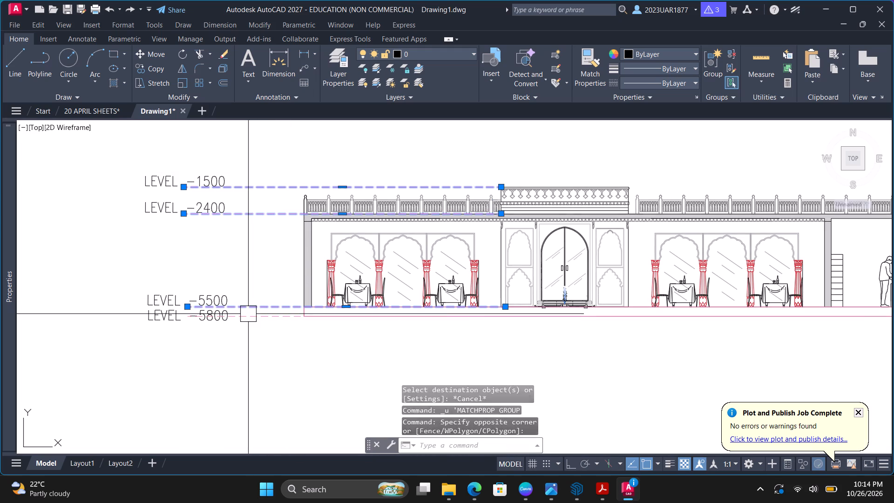
pyautogui.moveTo(263, 153); pyautogui.dragTo(263, 165)
pyautogui.click(248, 332)
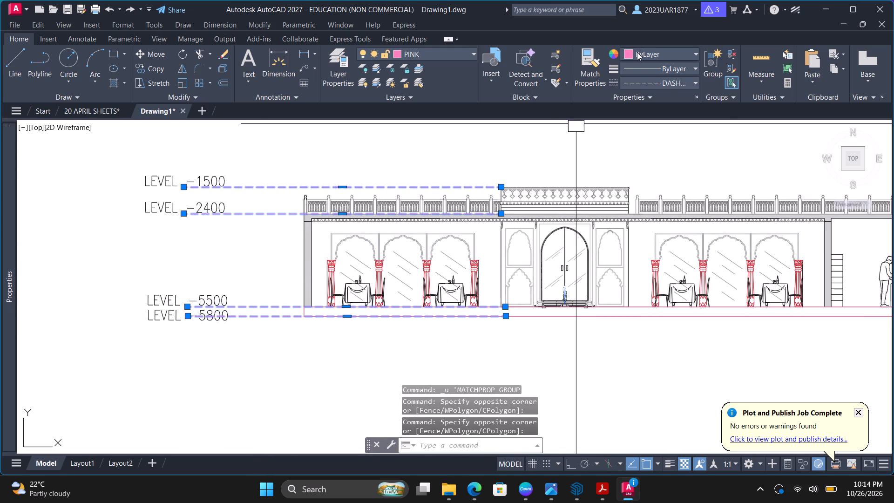
pyautogui.click(637, 52)
pyautogui.click(712, 165)
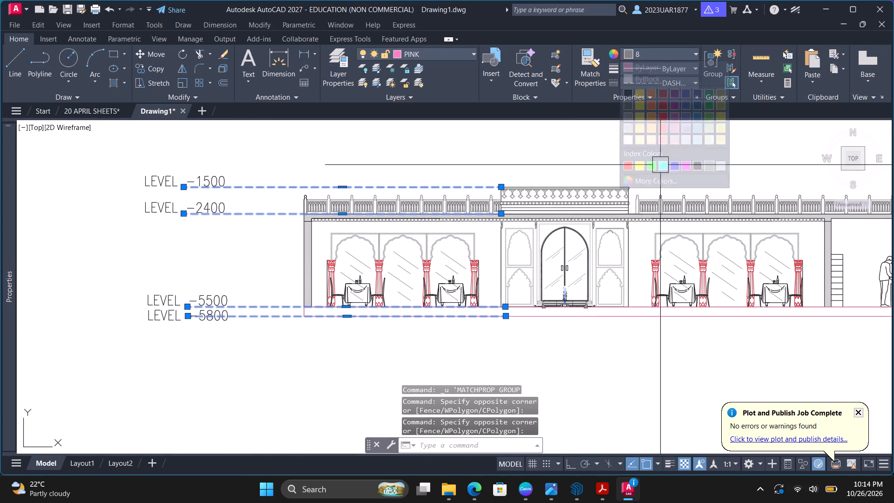
pyautogui.press('Escape')
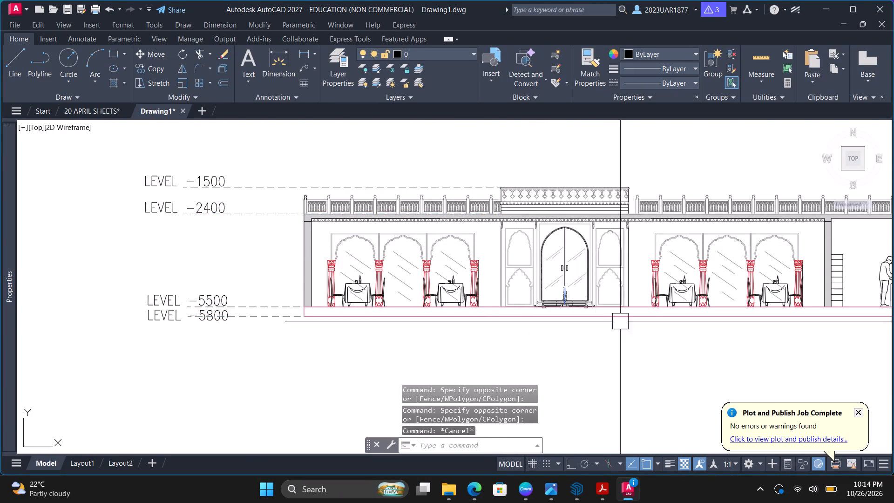
# Change the pink plinth outline under the section to black (0,0,0).
pyautogui.scroll(1, 621, 321)
pyautogui.click(646, 313)
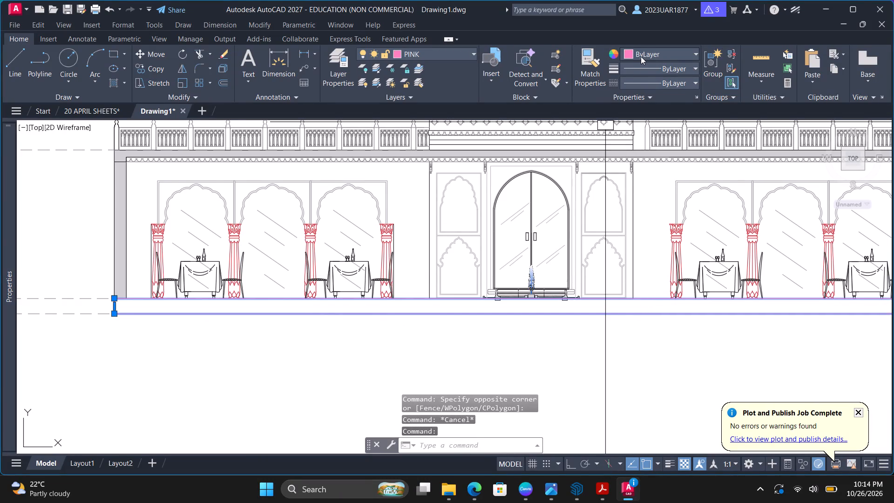
pyautogui.click(641, 56)
pyautogui.click(630, 93)
pyautogui.press('Escape')
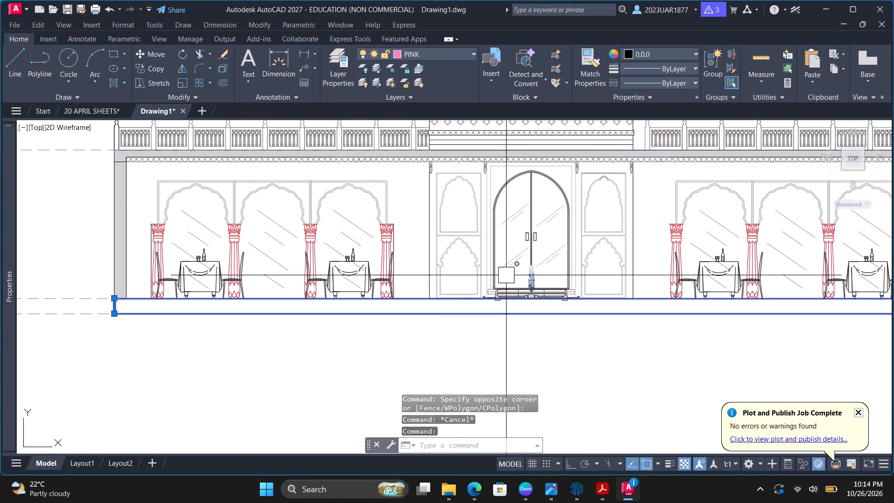
pyautogui.press('Escape')
# Select the red curves and straight shaft lines of all the columns in the section using Select Similar.
pyautogui.scroll(3, 287, 237)
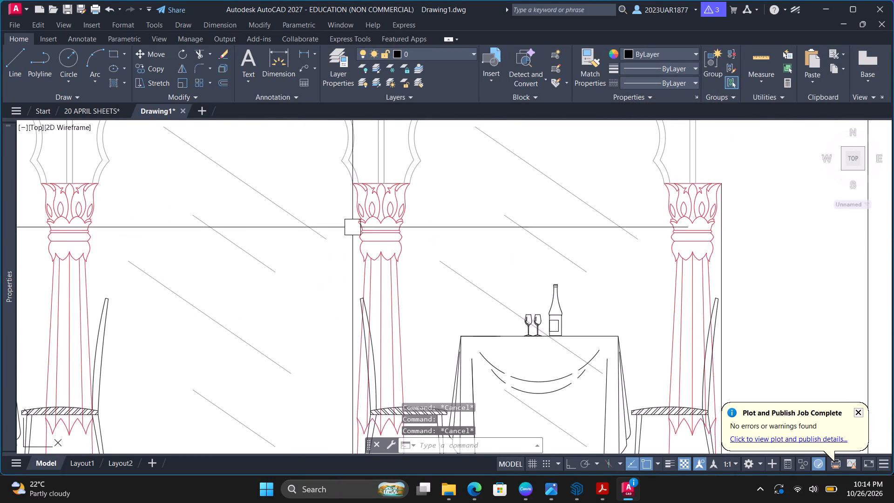
pyautogui.scroll(2, 367, 213)
pyautogui.click(378, 197)
pyautogui.rightClick(378, 197)
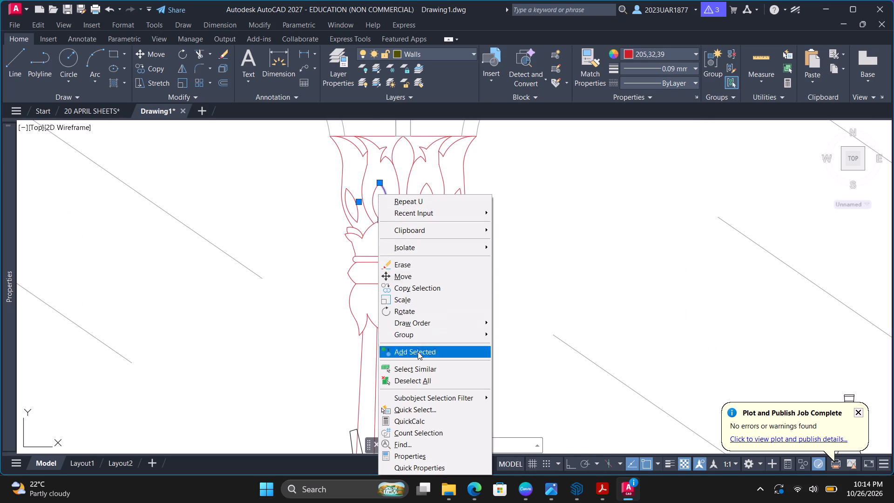
pyautogui.click(418, 369)
pyautogui.scroll(-2, 433, 224)
pyautogui.scroll(3, 436, 287)
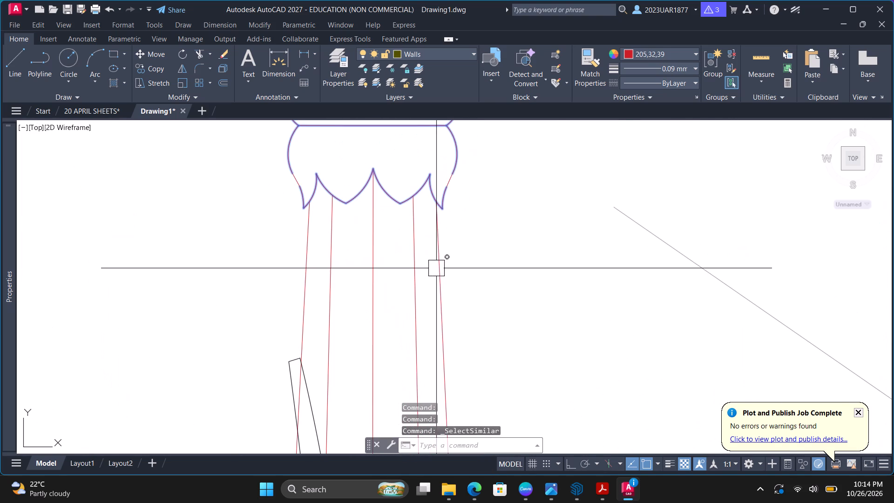
pyautogui.click(436, 265)
pyautogui.rightClick(436, 265)
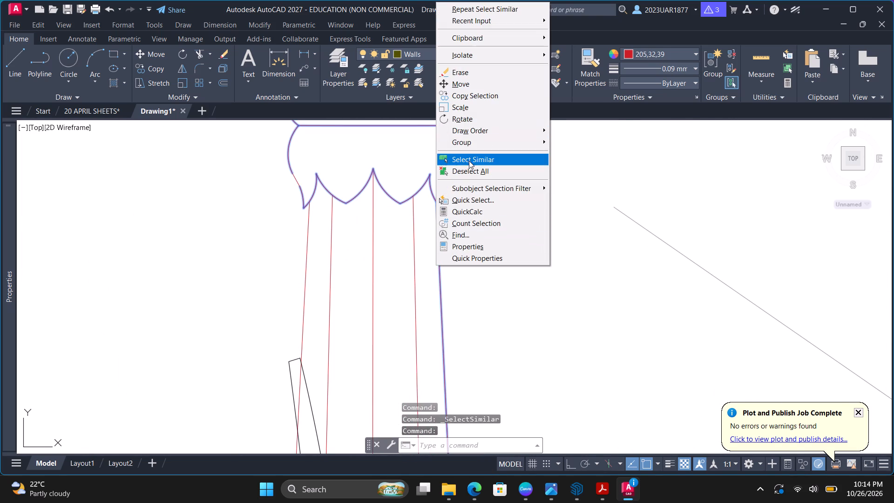
pyautogui.click(471, 161)
pyautogui.scroll(-6, 454, 265)
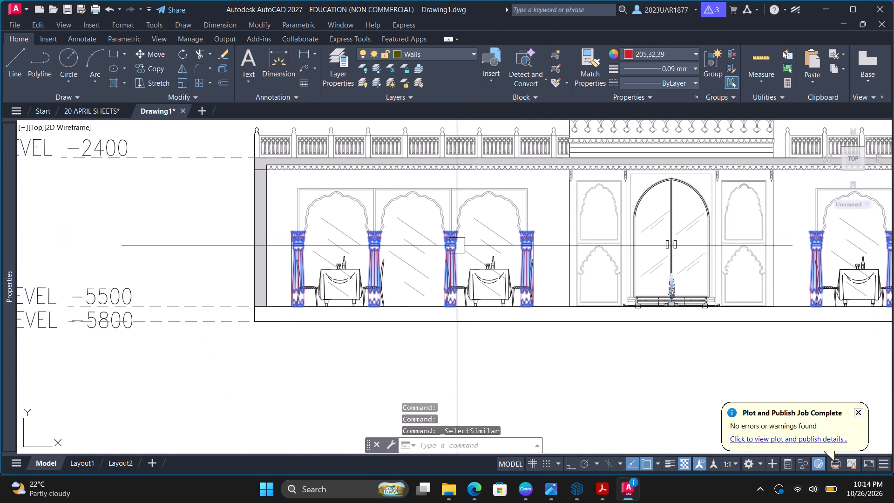
# Add the unselected base outlines and petal lines of the first two columns to the selection, leaving out the table and chairs.
pyautogui.moveTo(632, 271); pyautogui.dragTo(566, 279, button='middle')
pyautogui.scroll(4, 219, 314)
pyautogui.scroll(1, 282, 270)
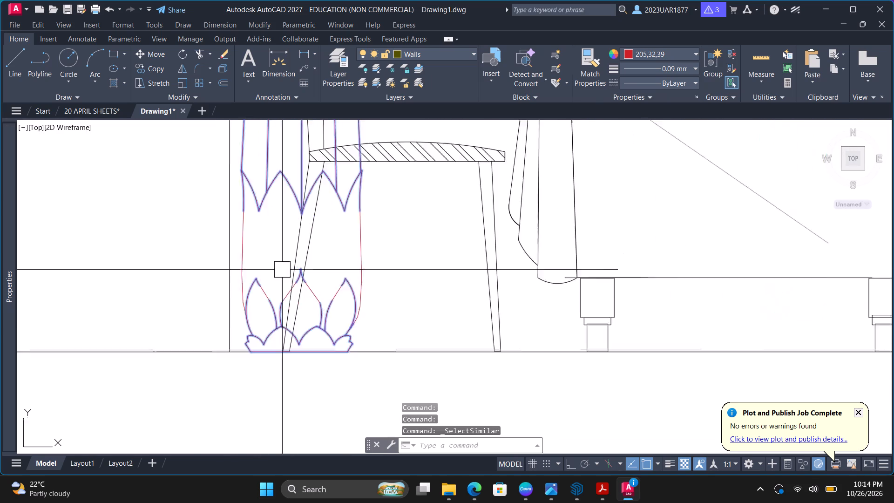
pyautogui.scroll(2, 283, 270)
pyautogui.scroll(-3, 429, 213)
pyautogui.scroll(1, 440, 198)
pyautogui.click(464, 169)
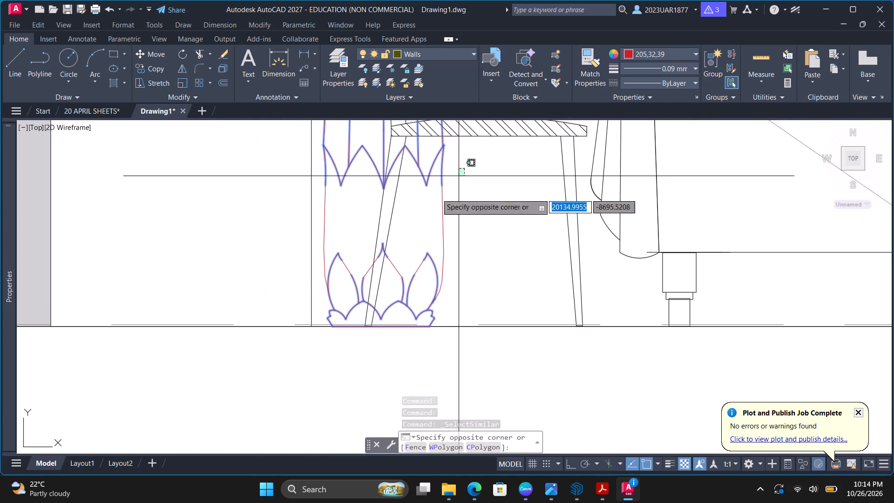
pyautogui.click(319, 282)
pyautogui.scroll(-1, 366, 284)
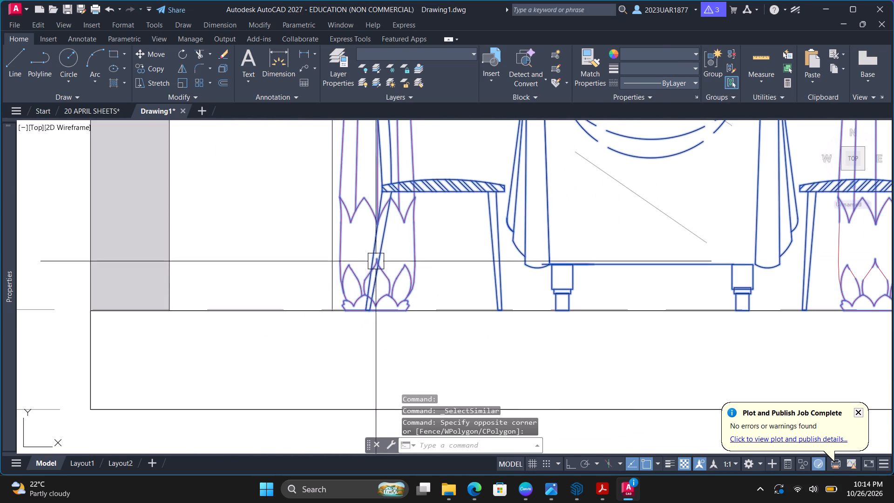
pyautogui.scroll(2, 381, 248)
pyautogui.scroll(-3, 385, 239)
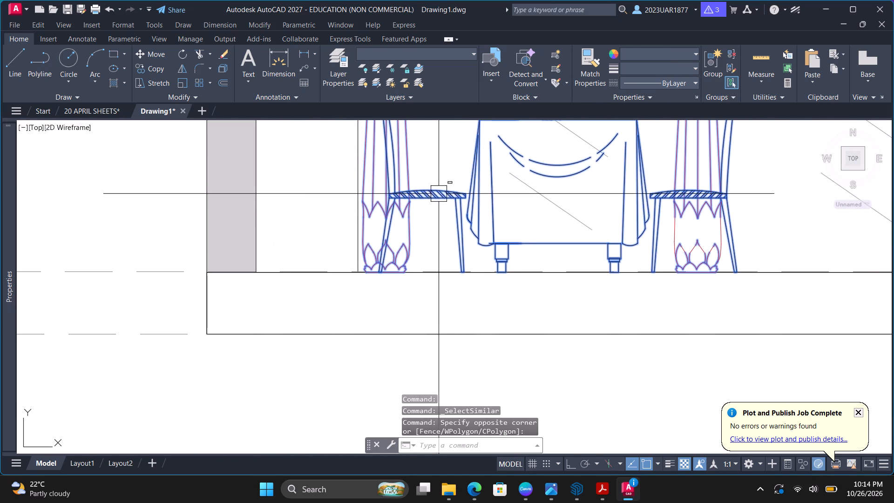
pyautogui.keyDown('shift'); pyautogui.click(439, 194); pyautogui.keyUp('shift')
pyautogui.keyDown('shift'); pyautogui.scroll(-2, 438, 236); pyautogui.keyUp('shift')
pyautogui.moveTo(580, 215); pyautogui.dragTo(493, 226, button='middle')
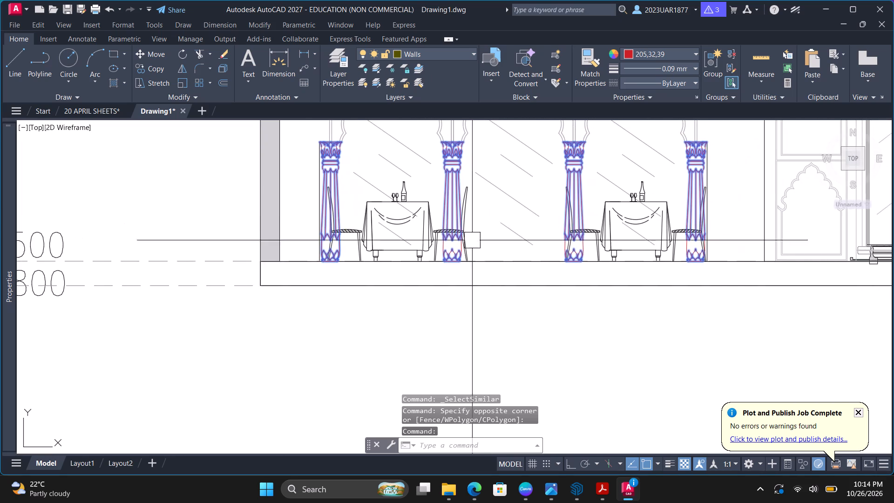
pyautogui.scroll(6, 463, 248)
pyautogui.click(459, 214)
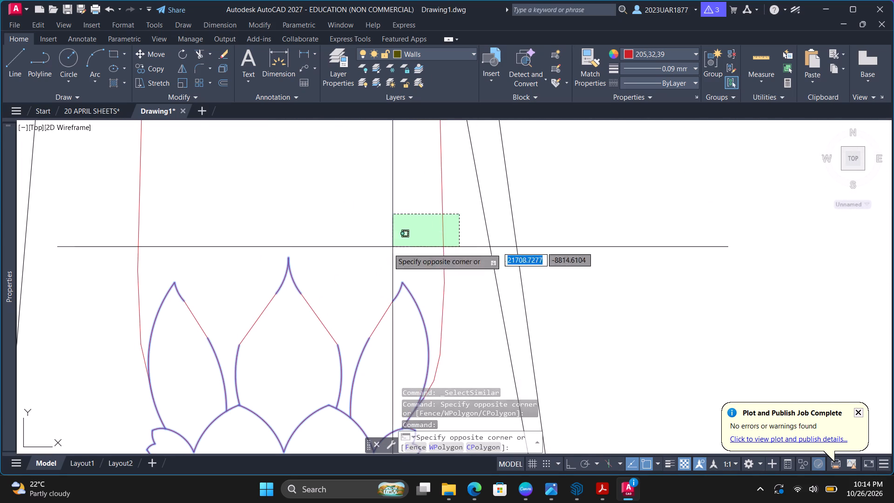
pyautogui.click(127, 357)
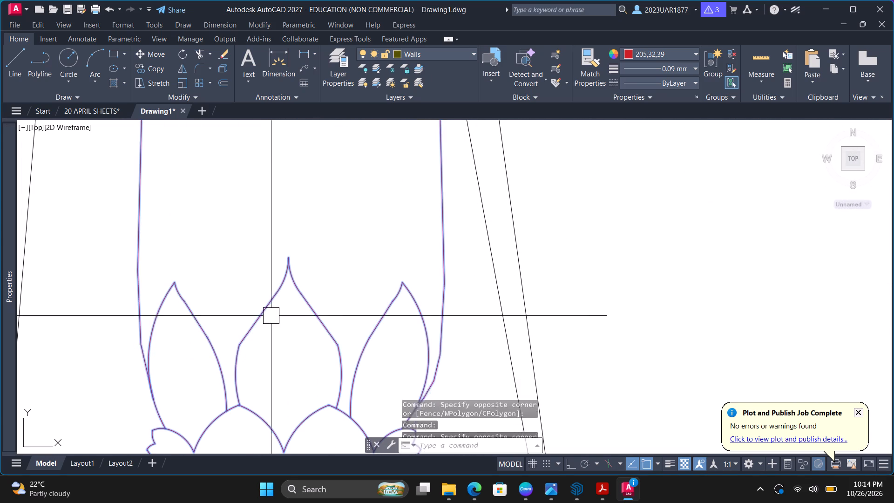
# Add the unselected red capital and neck lines of the first three columns to the selection.
pyautogui.scroll(-6, 272, 315)
pyautogui.scroll(3, 271, 195)
pyautogui.scroll(1, 374, 177)
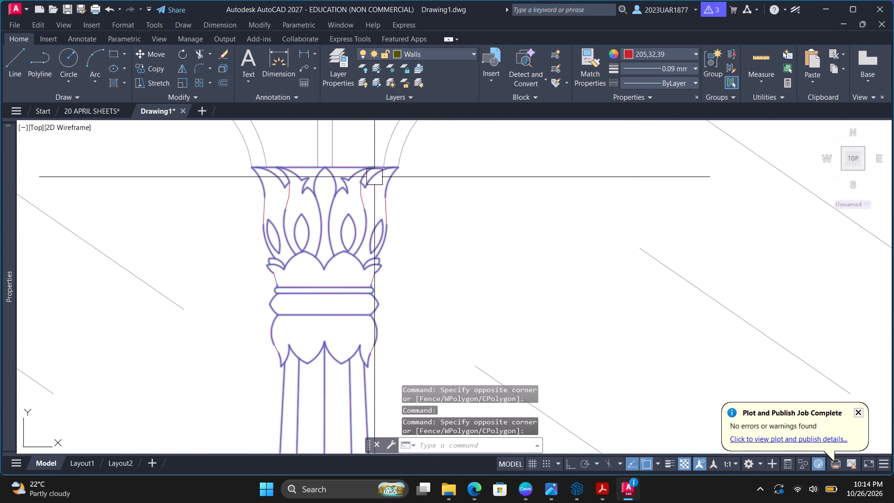
pyautogui.moveTo(445, 172); pyautogui.dragTo(440, 176)
pyautogui.click(229, 236)
pyautogui.scroll(-3, 398, 231)
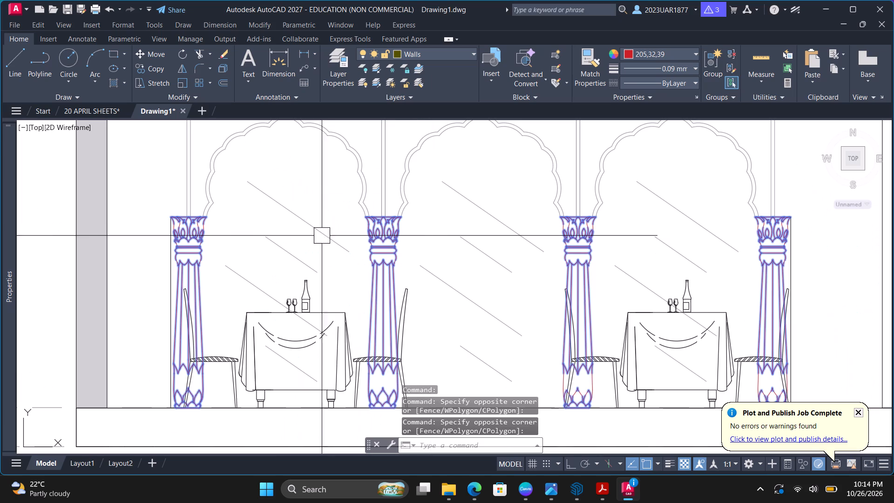
pyautogui.scroll(4, 165, 237)
pyautogui.moveTo(466, 289); pyautogui.dragTo(471, 331, button='middle')
pyautogui.click(450, 181)
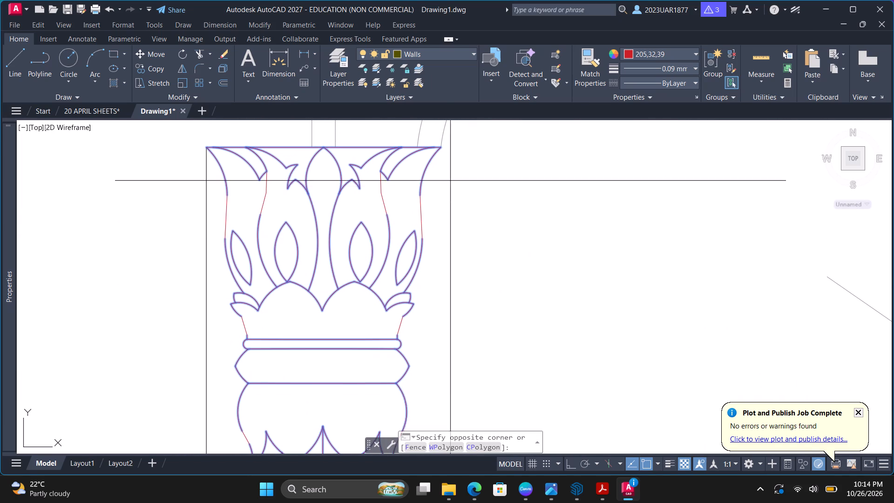
pyautogui.click(220, 228)
pyautogui.scroll(-5, 291, 226)
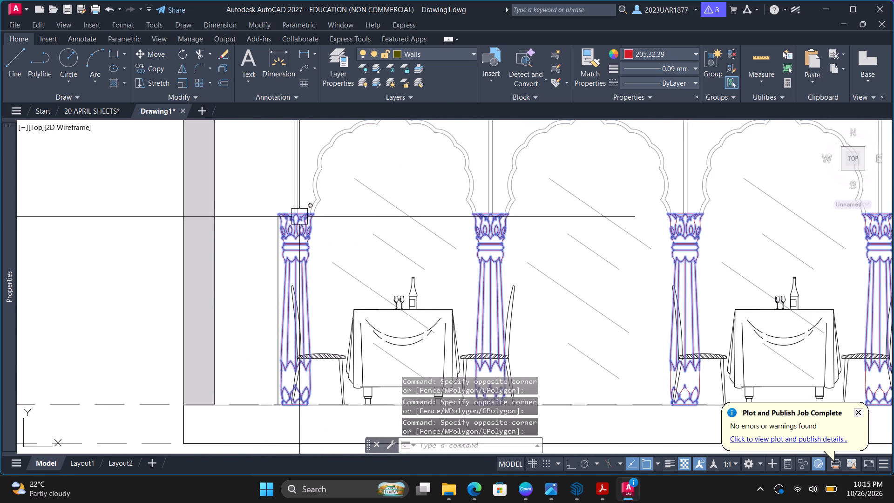
pyautogui.scroll(-1, 299, 217)
pyautogui.scroll(2, 604, 227)
pyautogui.scroll(2, 484, 210)
pyautogui.click(481, 204)
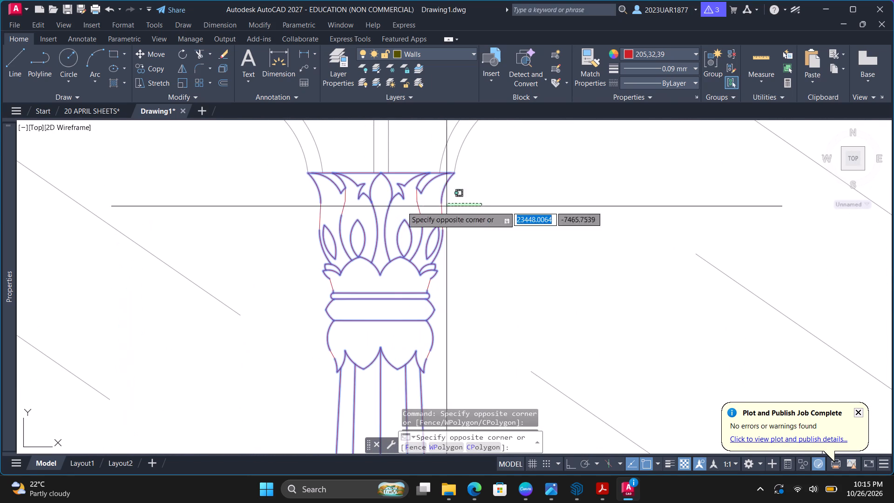
pyautogui.click(298, 230)
pyautogui.scroll(-3, 365, 209)
pyautogui.scroll(3, 365, 224)
pyautogui.moveTo(488, 209); pyautogui.dragTo(488, 216)
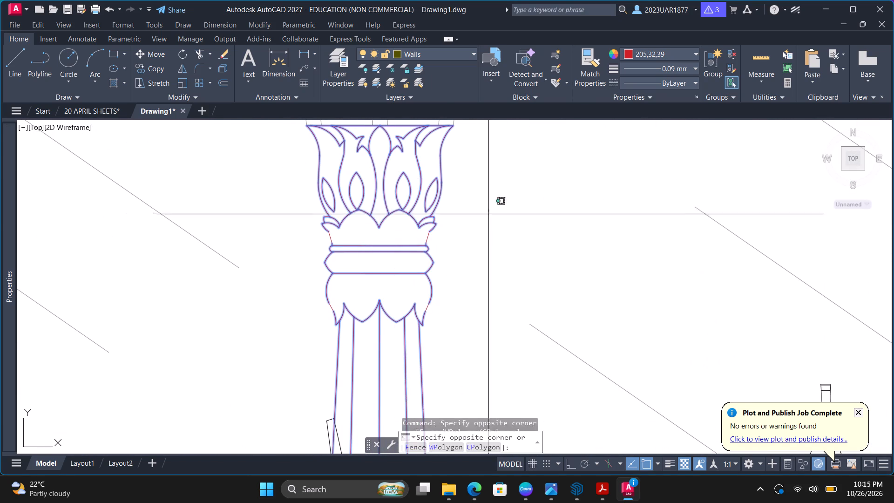
pyautogui.click(322, 310)
pyautogui.scroll(-3, 374, 214)
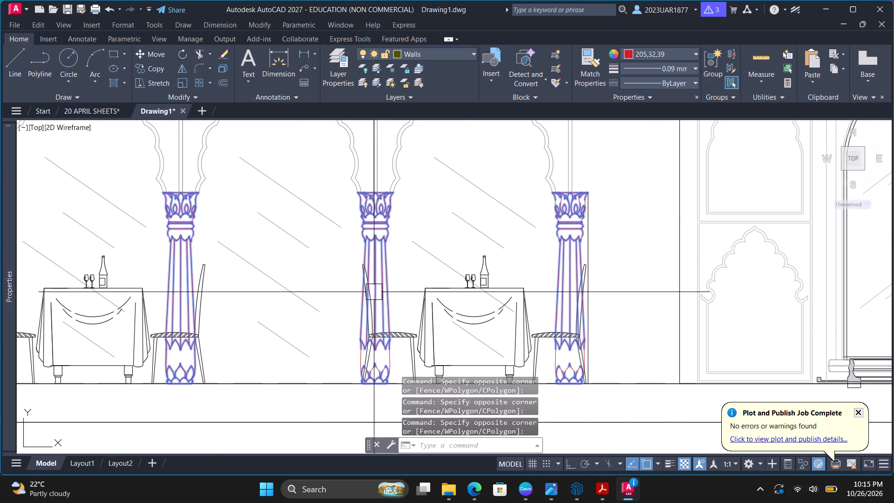
# Add the unselected base outlines and petal lines of the third and fourth columns to the selection, leaving out the table and chairs.
pyautogui.scroll(3, 364, 361)
pyautogui.moveTo(450, 329); pyautogui.dragTo(420, 250, button='middle')
pyautogui.click(472, 227)
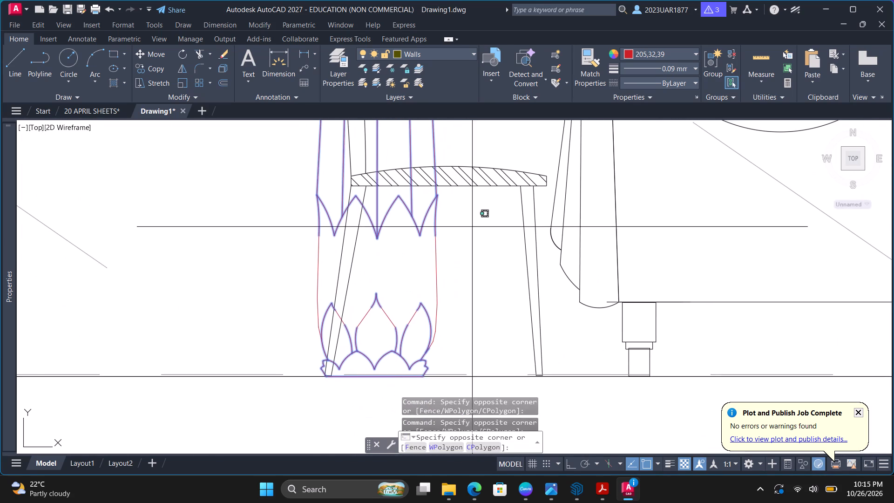
pyautogui.click(281, 338)
pyautogui.keyDown('shift'); pyautogui.click(467, 181); pyautogui.keyUp('shift')
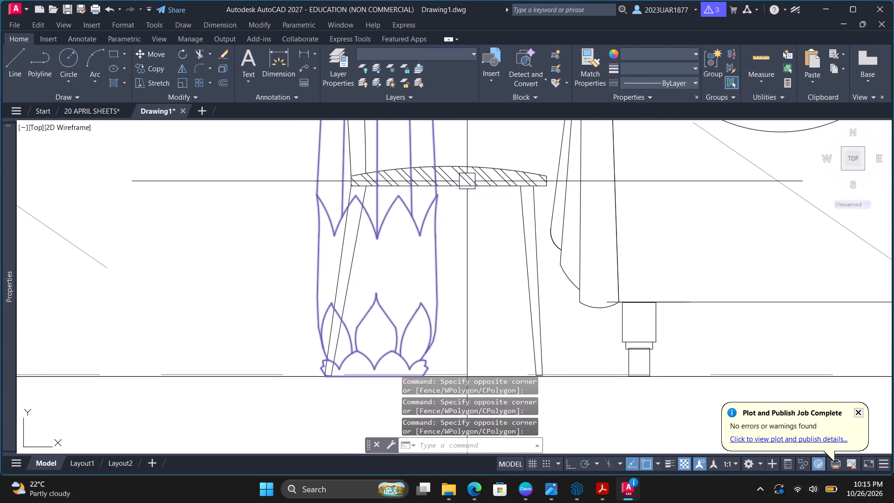
pyautogui.scroll(-4, 352, 239)
pyautogui.scroll(3, 430, 241)
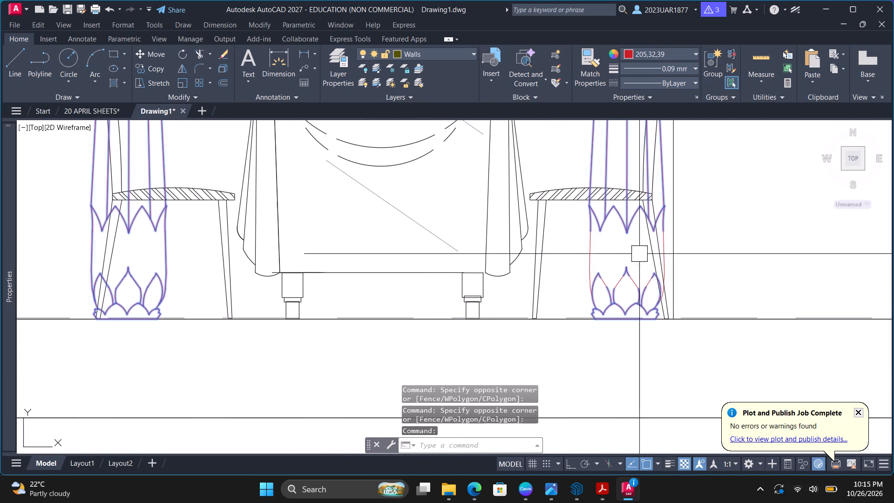
pyautogui.scroll(2, 649, 251)
pyautogui.click(768, 203)
pyautogui.click(442, 348)
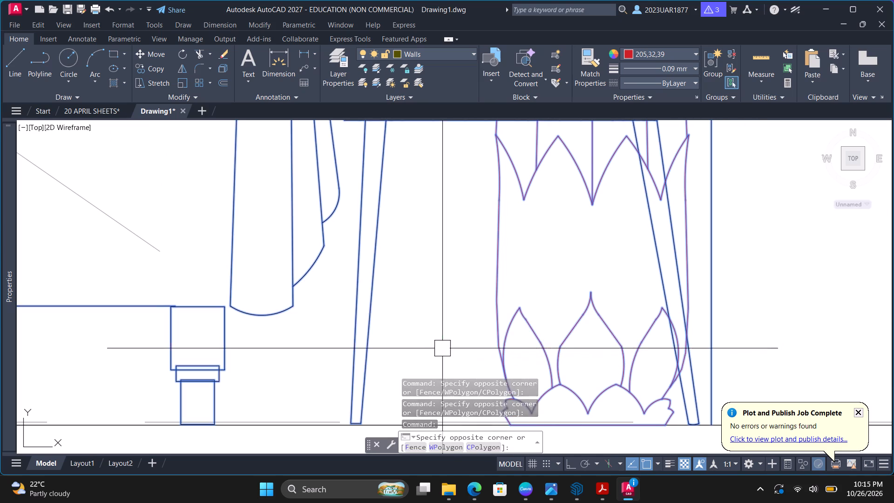
pyautogui.keyDown('shift'); pyautogui.click(376, 299); pyautogui.keyUp('shift')
pyautogui.scroll(-4, 419, 324)
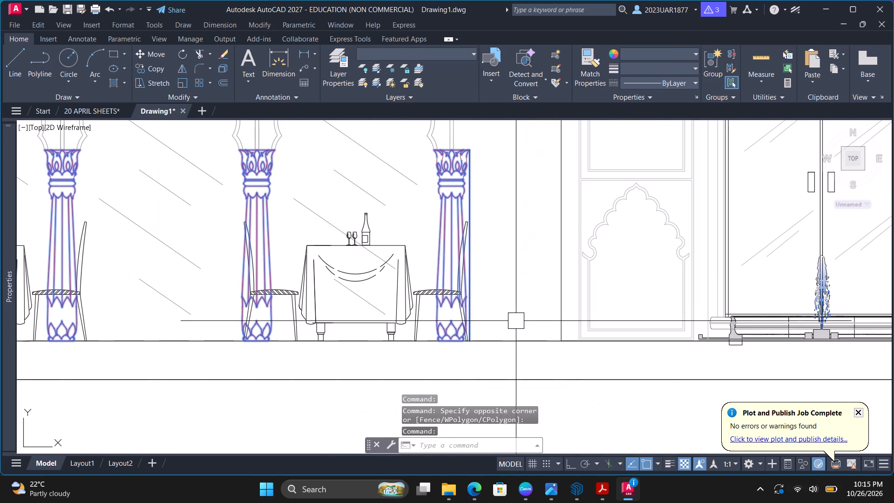
# Add the unselected red leaf and outline curves of the fourth column's capital to the selection.
pyautogui.scroll(3, 457, 125)
pyautogui.keyDown('shift'); pyautogui.click(548, 246); pyautogui.keyUp('shift')
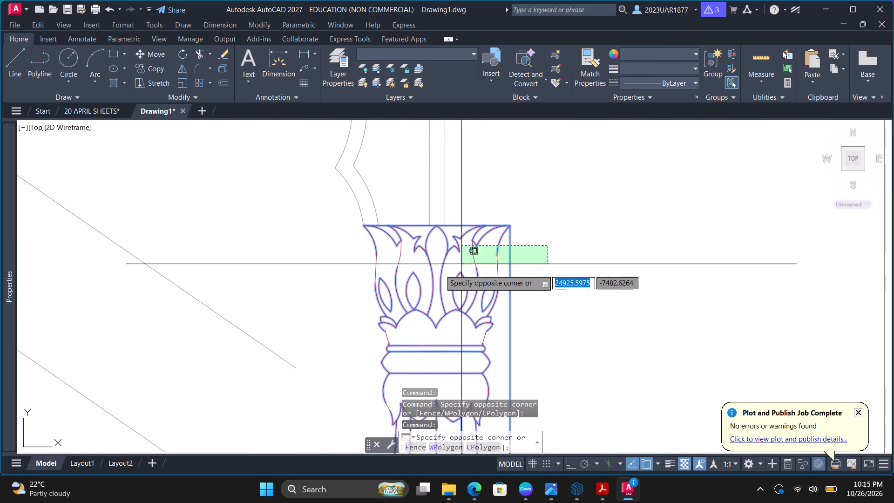
pyautogui.keyDown('shift'); pyautogui.click(346, 340); pyautogui.keyUp('shift')
pyautogui.keyDown('shift'); pyautogui.moveTo(576, 189); pyautogui.dragTo(576, 194); pyautogui.keyUp('shift')
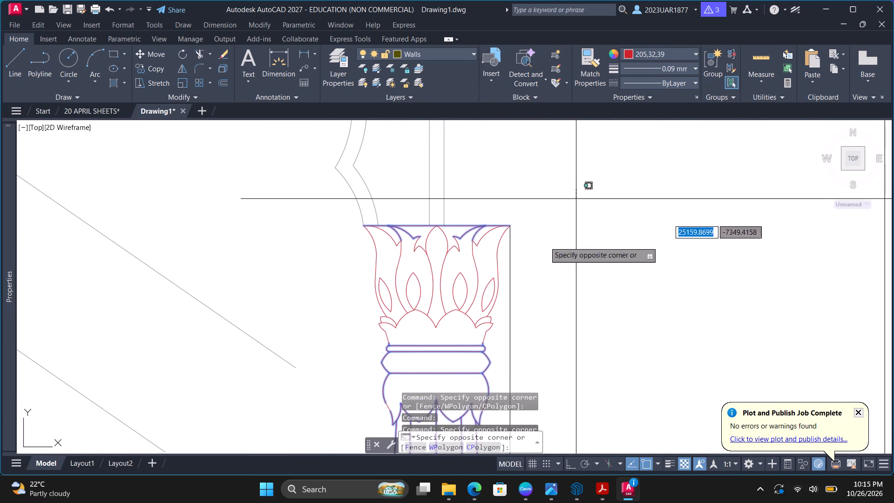
pyautogui.keyDown('shift'); pyautogui.click(374, 338); pyautogui.keyUp('shift')
pyautogui.keyDown('shift'); pyautogui.click(535, 214); pyautogui.keyUp('shift')
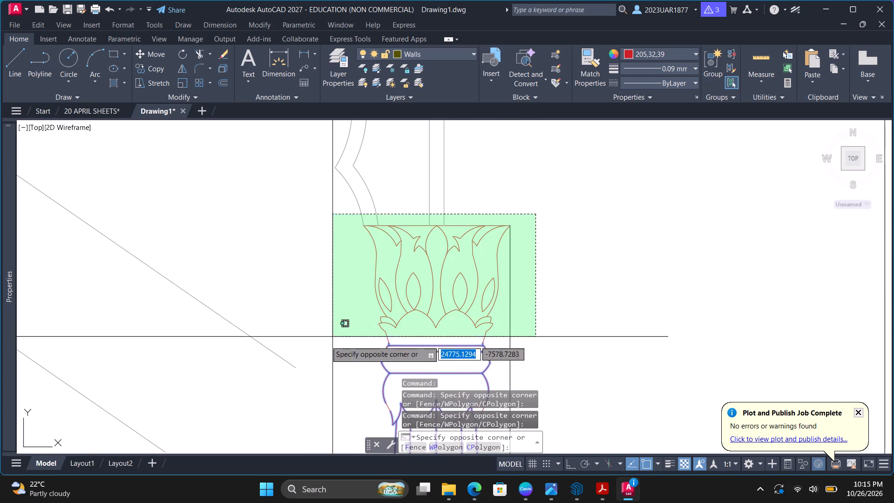
pyautogui.keyDown('shift'); pyautogui.click(316, 346); pyautogui.keyUp('shift')
pyautogui.click(543, 217)
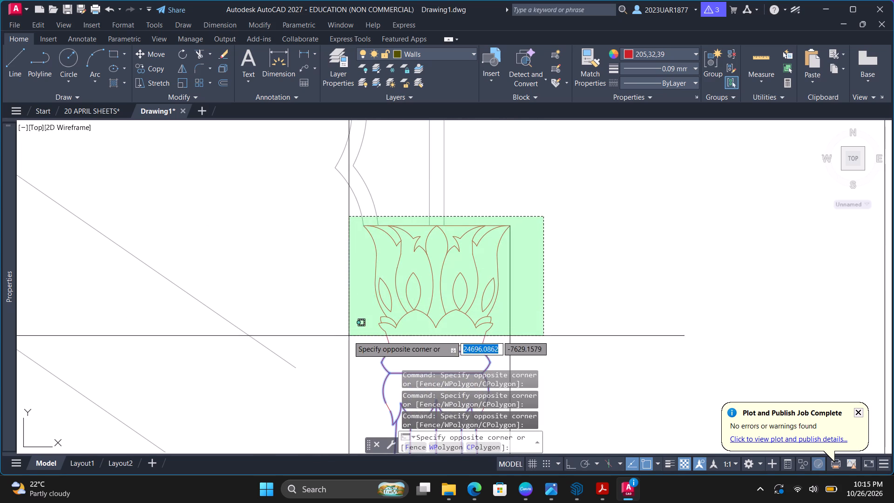
pyautogui.click(341, 340)
# Add the unselected red neck band and adjoining neck lines of the fourth column to the selection.
pyautogui.scroll(3, 398, 343)
pyautogui.moveTo(791, 347); pyautogui.dragTo(727, 253, button='middle')
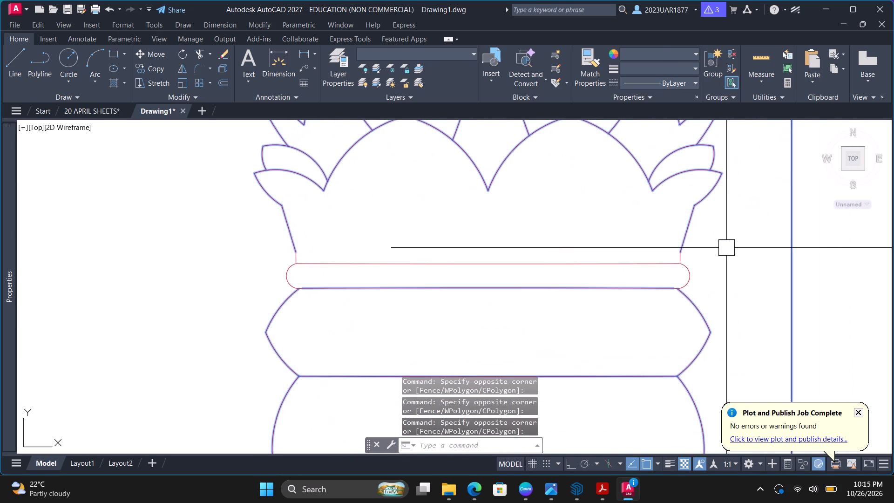
pyautogui.moveTo(726, 246); pyautogui.dragTo(717, 250)
pyautogui.click(255, 329)
pyautogui.scroll(-3, 296, 219)
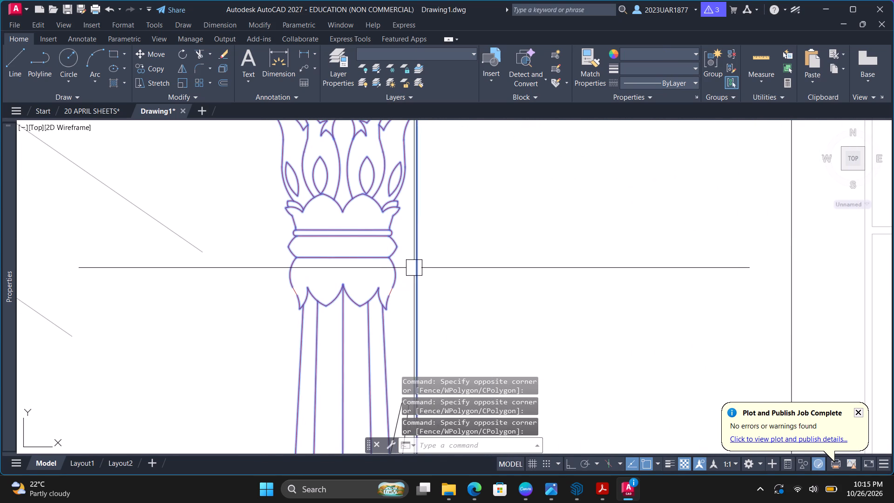
pyautogui.scroll(2, 410, 267)
pyautogui.click(410, 267)
pyautogui.click(102, 366)
# Remove the arch curves and vertical lines around the fourth column's capital from the selection, keeping only the column linework.
pyautogui.scroll(-3, 121, 361)
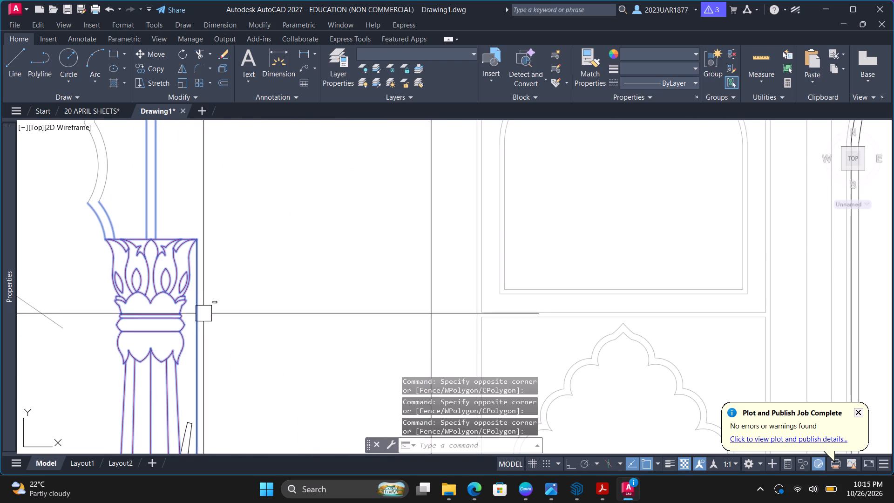
pyautogui.keyDown('shift'); pyautogui.click(196, 305); pyautogui.keyUp('shift')
pyautogui.keyDown('shift'); pyautogui.click(196, 180); pyautogui.keyUp('shift')
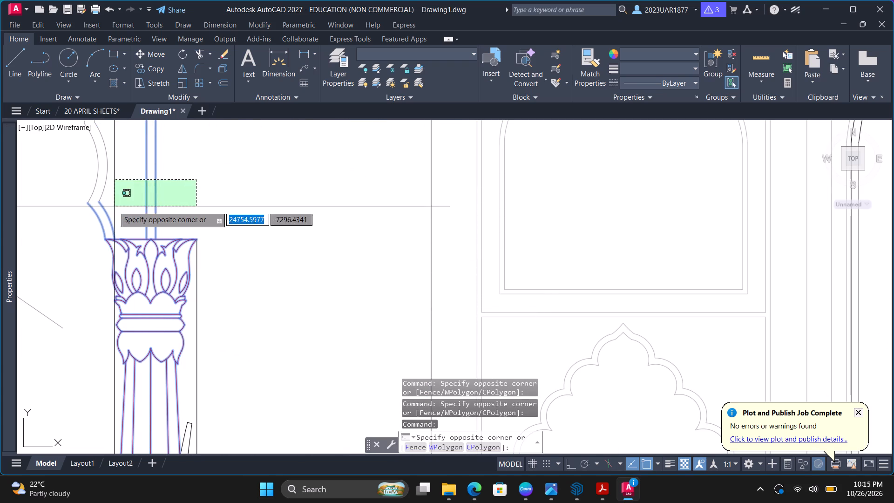
pyautogui.keyDown('shift'); pyautogui.click(114, 209); pyautogui.keyUp('shift')
pyautogui.keyDown('shift'); pyautogui.scroll(2, 102, 217); pyautogui.keyUp('shift')
pyautogui.keyDown('shift'); pyautogui.click(117, 202); pyautogui.keyUp('shift')
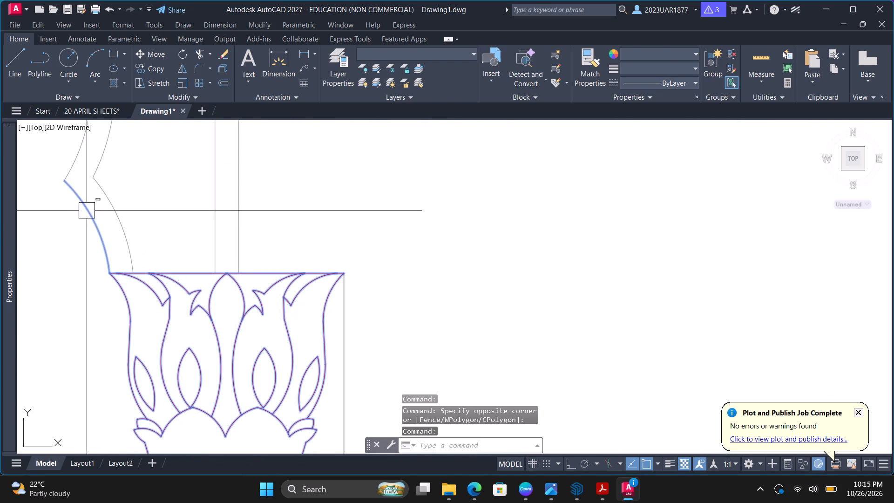
pyautogui.keyDown('shift'); pyautogui.click(87, 211); pyautogui.keyUp('shift')
# Add the remaining red base outlines and petal lines of all the columns to the selection using Select Similar.
pyautogui.scroll(-5, 256, 251)
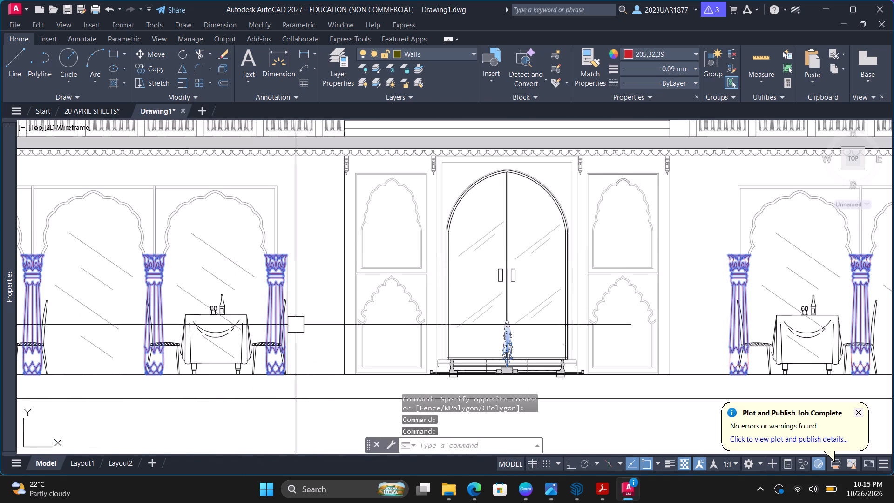
pyautogui.scroll(4, 289, 336)
pyautogui.scroll(-6, 289, 334)
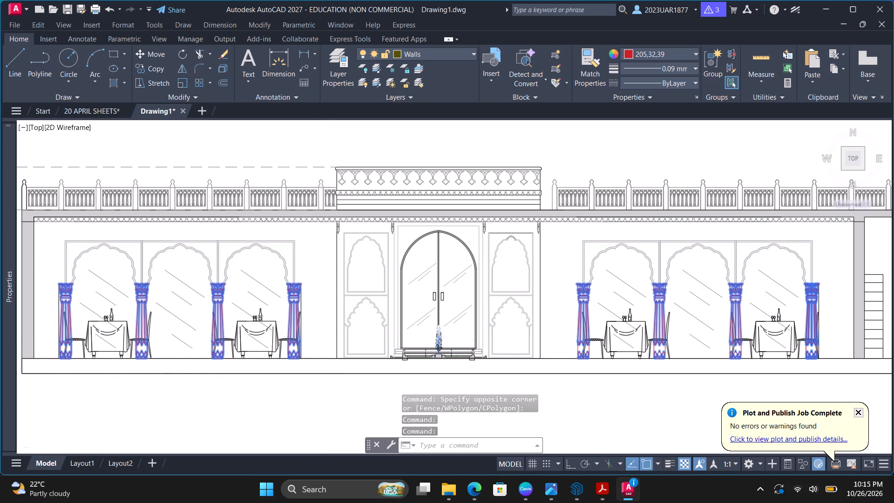
pyautogui.scroll(3, 539, 335)
pyautogui.moveTo(297, 374); pyautogui.dragTo(359, 297, button='middle')
pyautogui.scroll(4, 365, 298)
pyautogui.click(579, 279)
pyautogui.rightClick(579, 279)
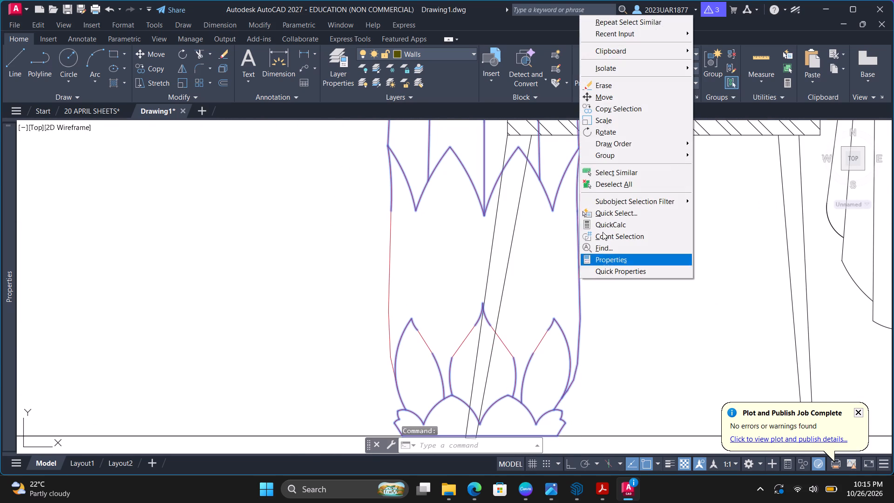
pyautogui.click(622, 172)
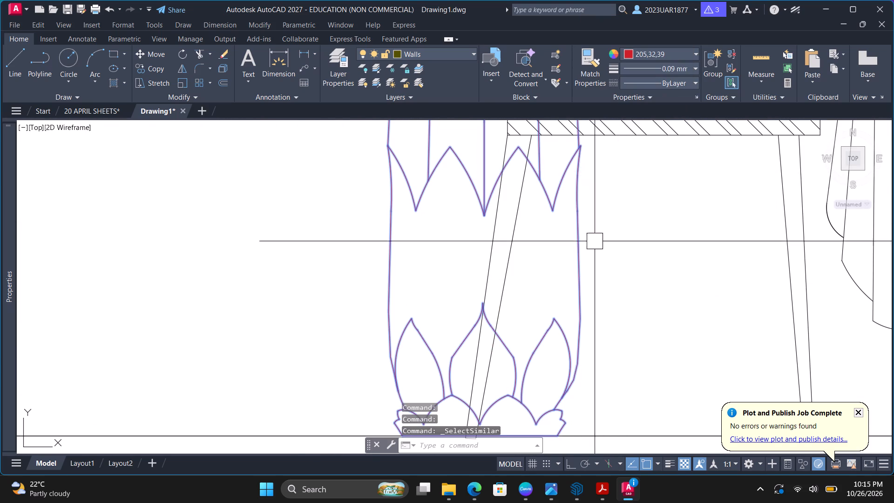
# Group the selected linework of all the columns in the section.
pyautogui.scroll(-4, 493, 351)
pyautogui.moveTo(799, 353); pyautogui.dragTo(286, 347, button='middle')
pyautogui.scroll(4, 585, 196)
pyautogui.scroll(3, 493, 156)
pyautogui.scroll(-11, 497, 197)
pyautogui.moveTo(310, 226); pyautogui.dragTo(458, 285, button='middle')
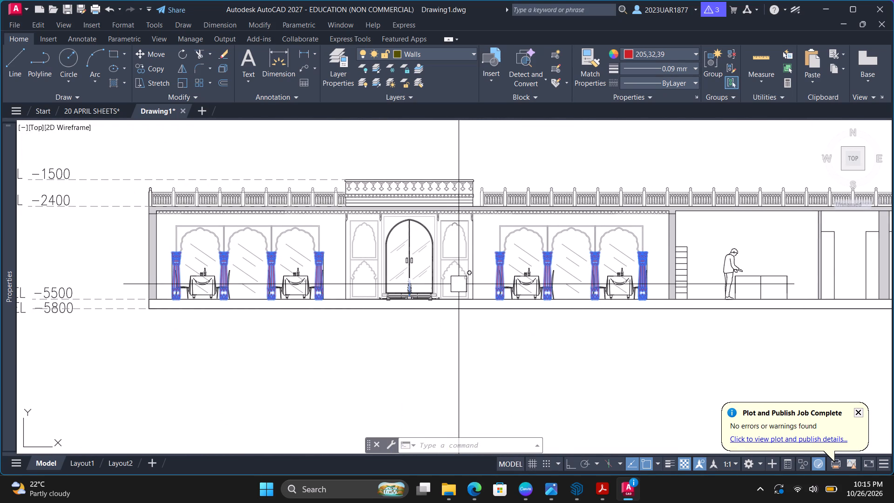
pyautogui.press('g')
pyautogui.press('Return')
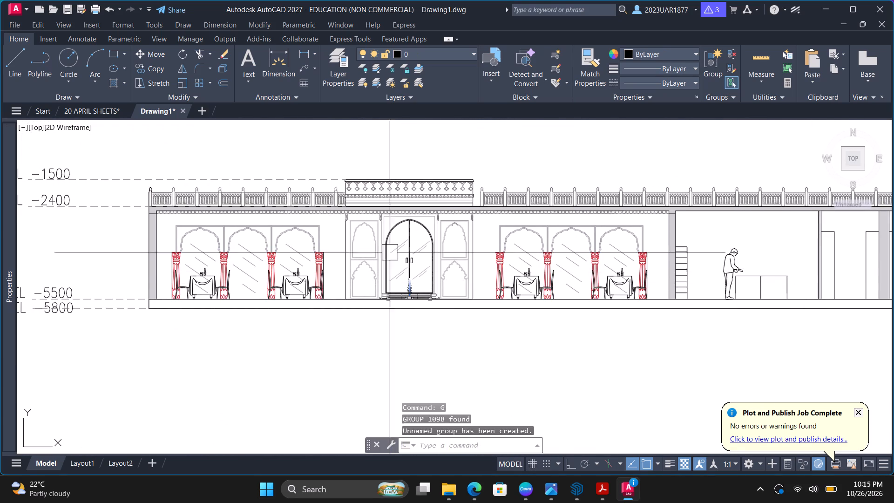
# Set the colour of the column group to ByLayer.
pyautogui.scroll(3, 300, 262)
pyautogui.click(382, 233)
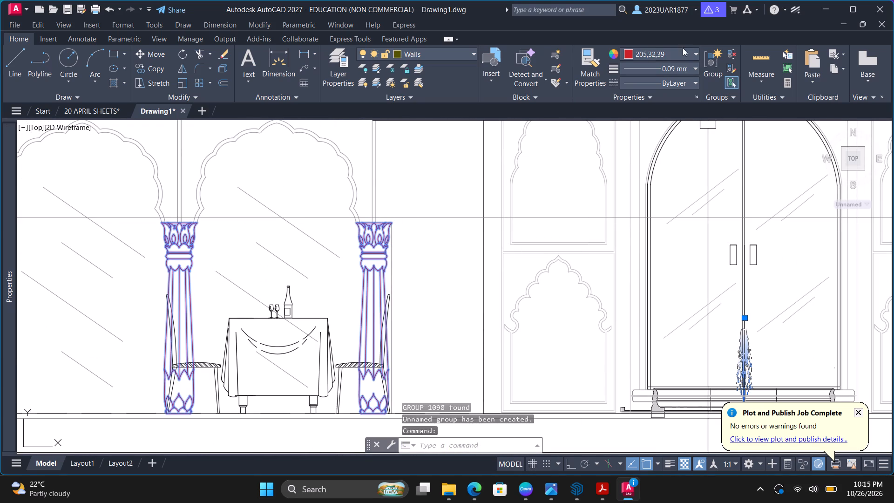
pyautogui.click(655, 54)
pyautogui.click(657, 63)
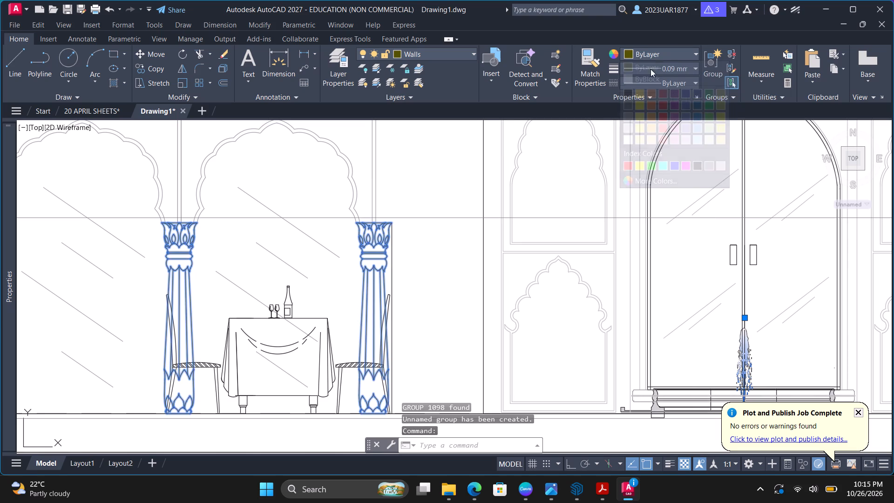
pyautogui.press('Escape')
# Change the colour of the column group to grey index colour 253.
pyautogui.scroll(-3, 450, 248)
pyautogui.scroll(2, 532, 259)
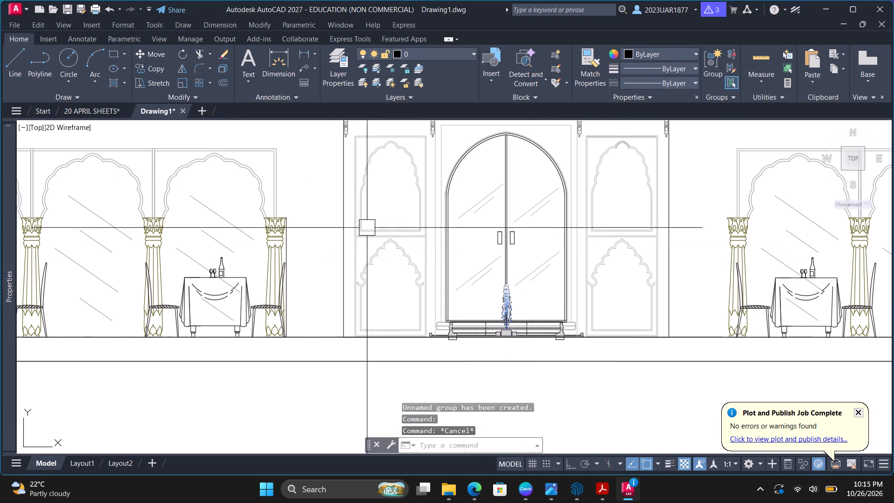
pyautogui.scroll(3, 215, 225)
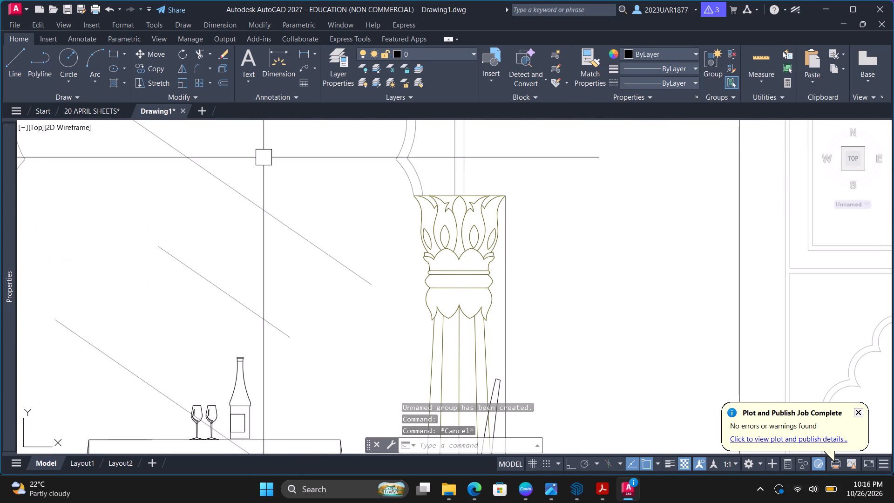
pyautogui.click(451, 221)
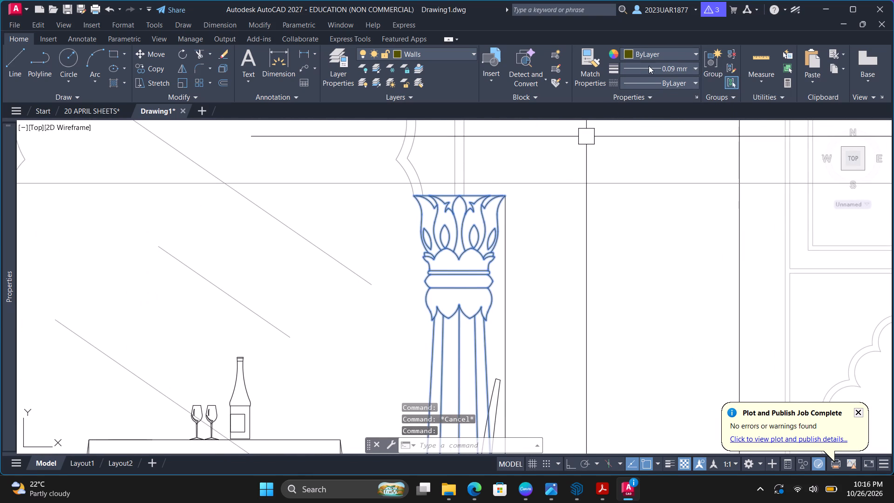
pyautogui.click(644, 59)
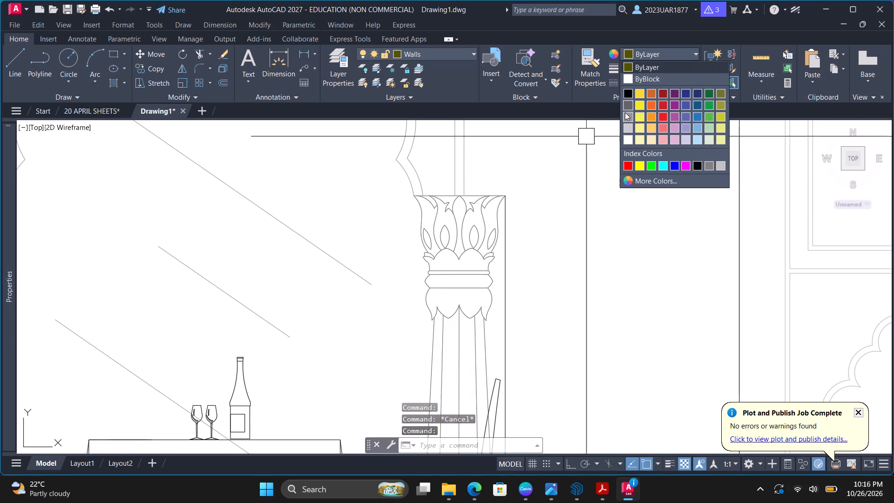
pyautogui.click(644, 176)
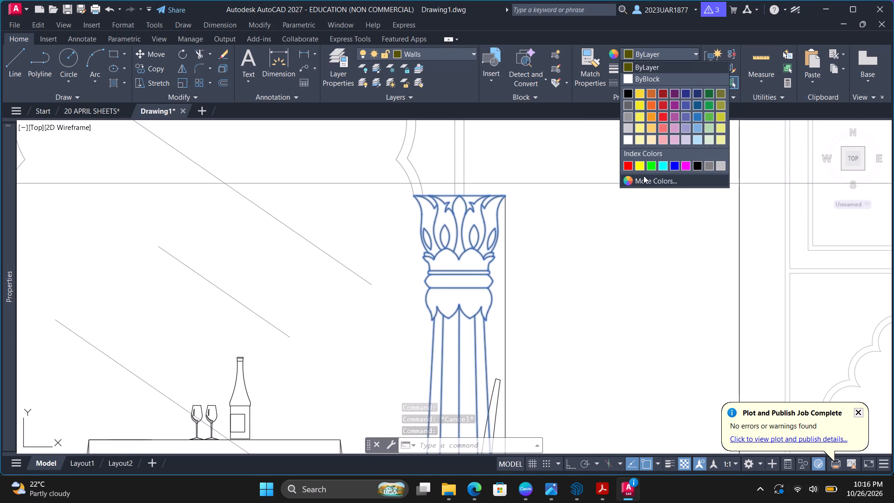
pyautogui.click(248, 260)
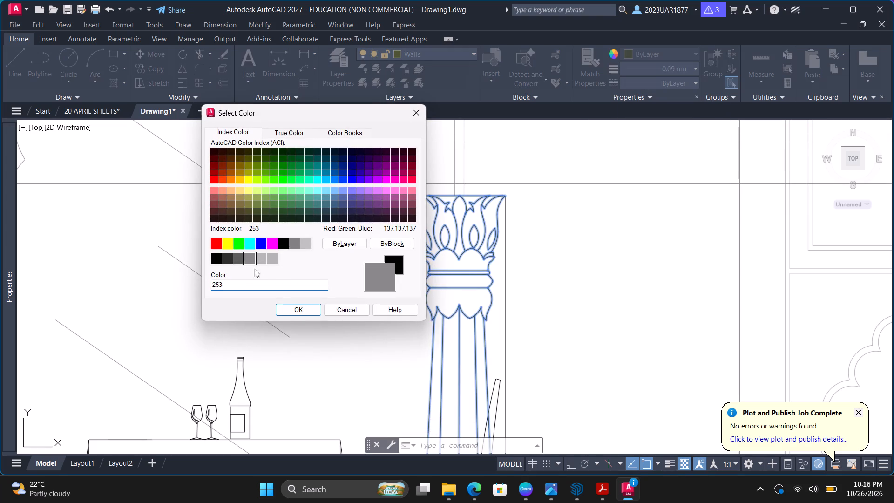
pyautogui.click(297, 307)
pyautogui.press('Escape')
# Set up a plot from the <Previous plot> page setup, with the plot window enclosing the whole restaurant section and its level labels.
pyautogui.scroll(-4, 423, 235)
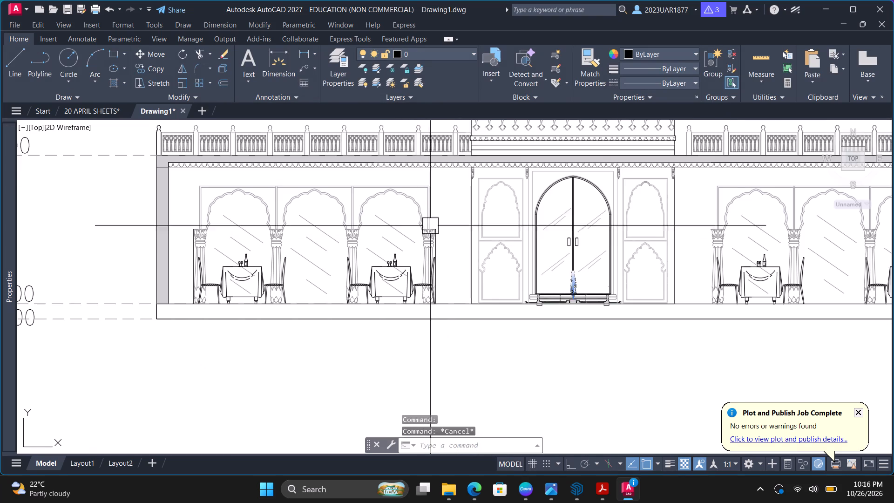
pyautogui.scroll(-1, 470, 211)
pyautogui.moveTo(487, 227); pyautogui.dragTo(350, 301, button='middle')
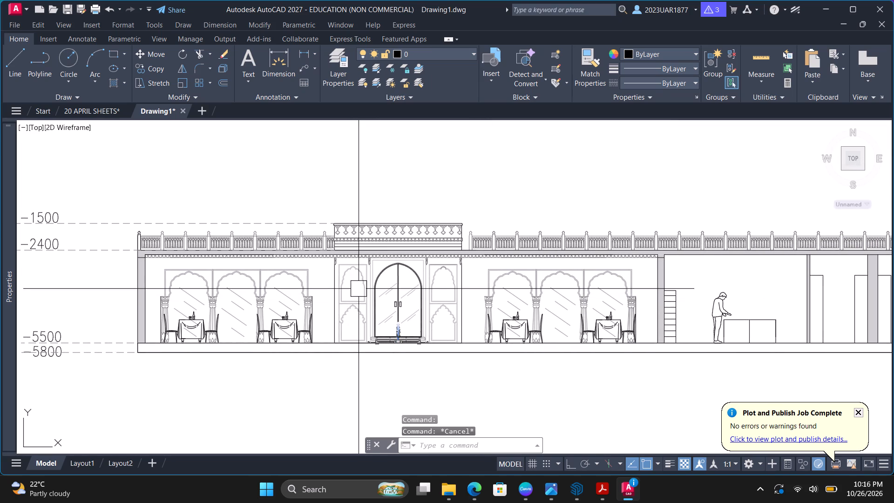
pyautogui.hotkey('ctrl', 'p')
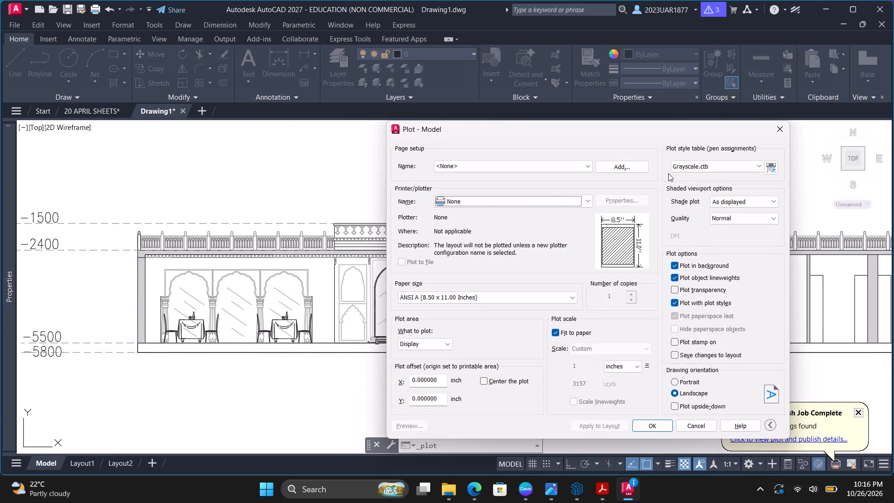
pyautogui.click(445, 345)
pyautogui.click(494, 176)
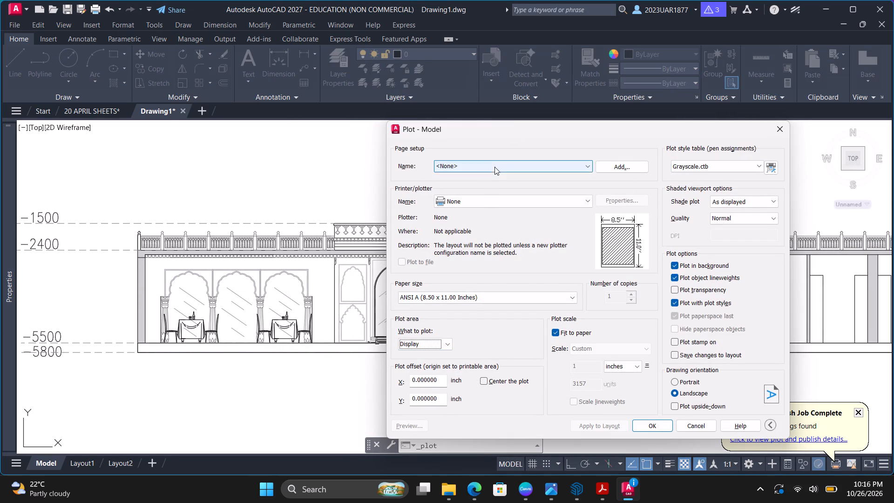
pyautogui.click(494, 167)
pyautogui.click(473, 184)
pyautogui.click(500, 344)
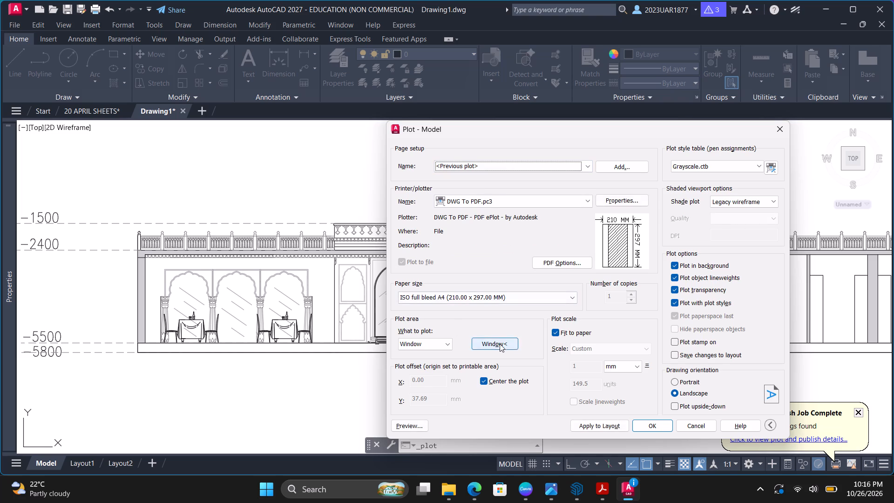
pyautogui.scroll(-2, 382, 252)
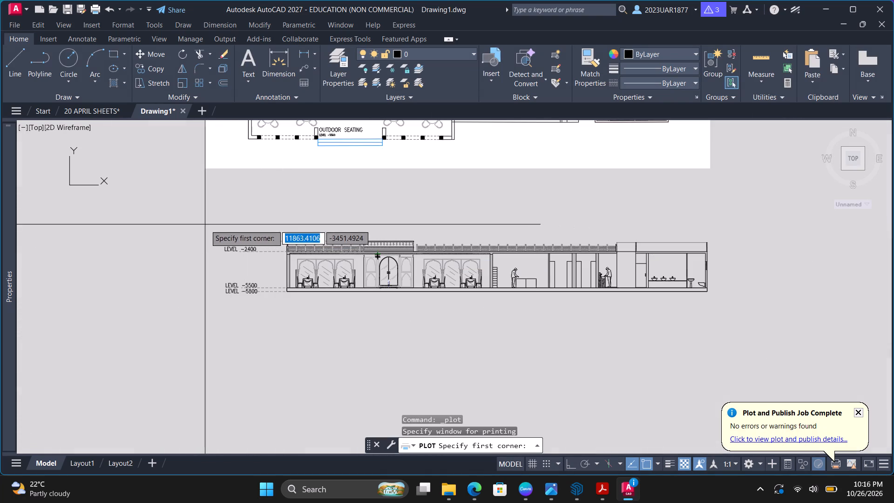
pyautogui.click(205, 225)
pyautogui.click(735, 320)
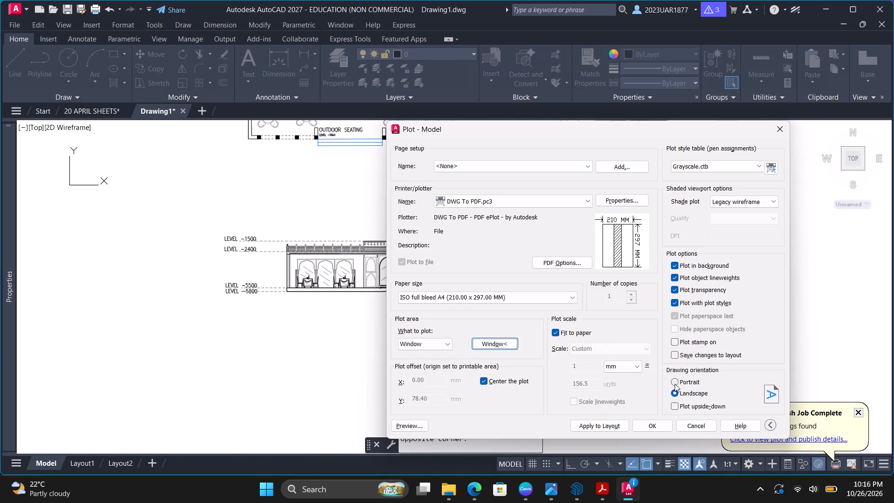
# Preview the restaurant section plot, then output it as a PDF named REST ELEV in Documents.
pyautogui.click(419, 428)
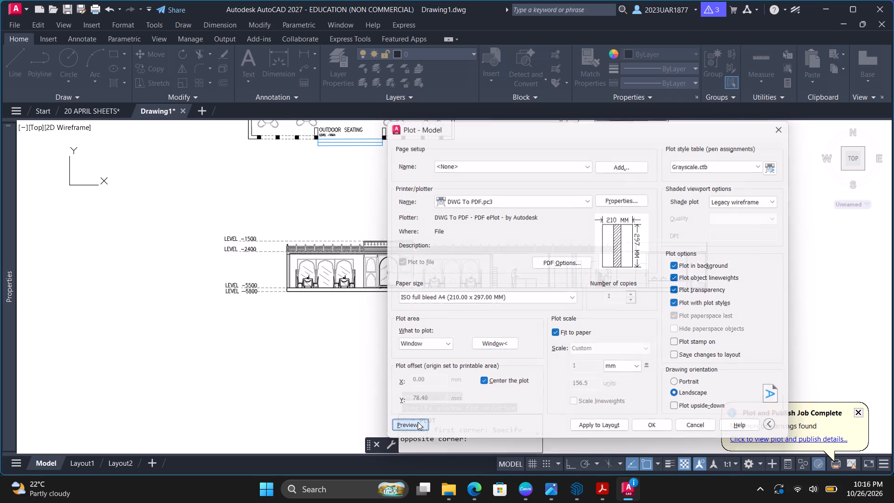
pyautogui.scroll(1, 402, 252)
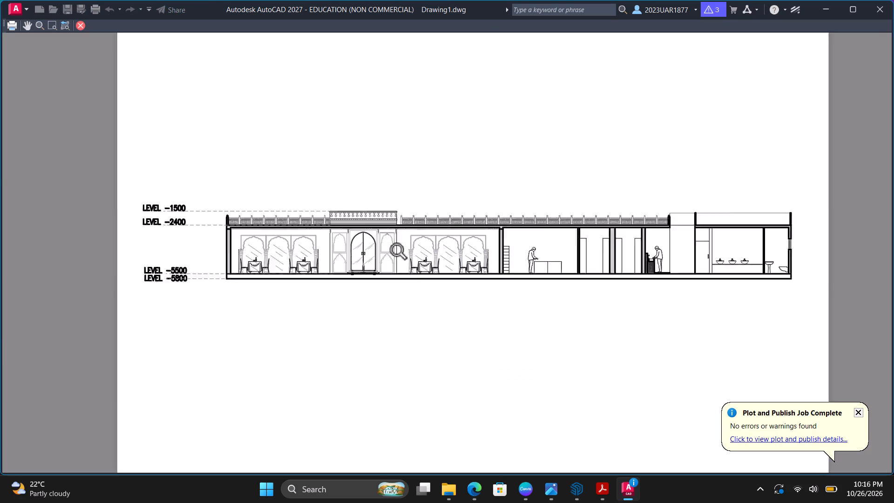
pyautogui.scroll(5, 401, 252)
pyautogui.scroll(-2, 511, 312)
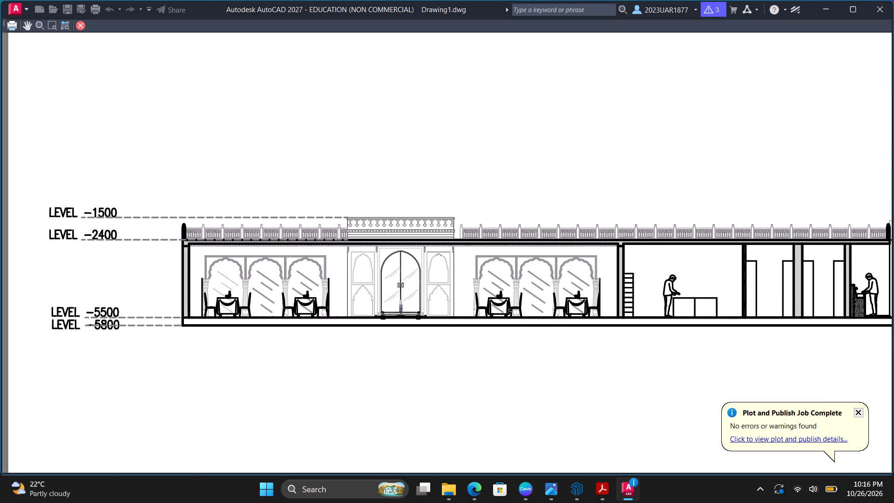
pyautogui.scroll(-1, 511, 310)
pyautogui.moveTo(807, 348); pyautogui.dragTo(774, 356, button='middle')
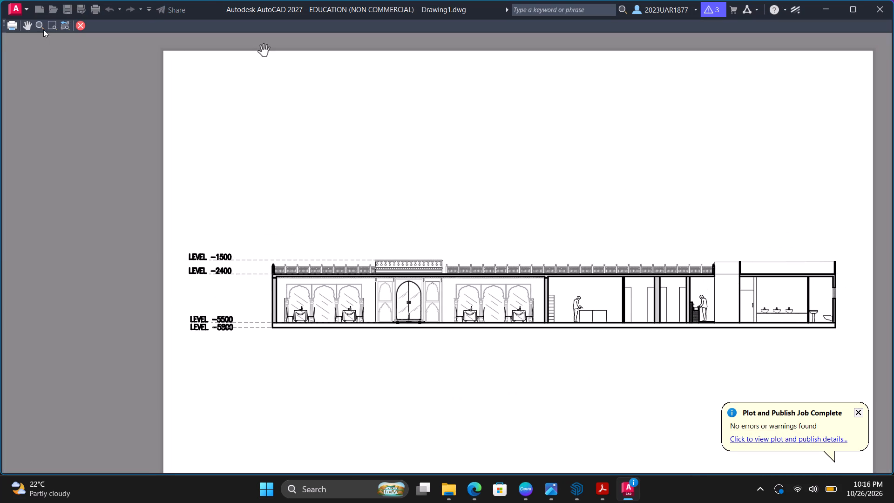
pyautogui.click(7, 28)
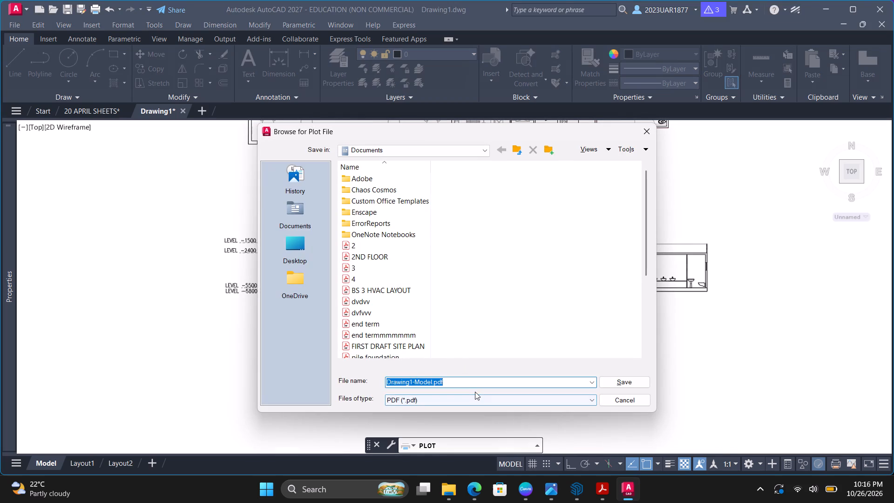
pyautogui.write('RE')
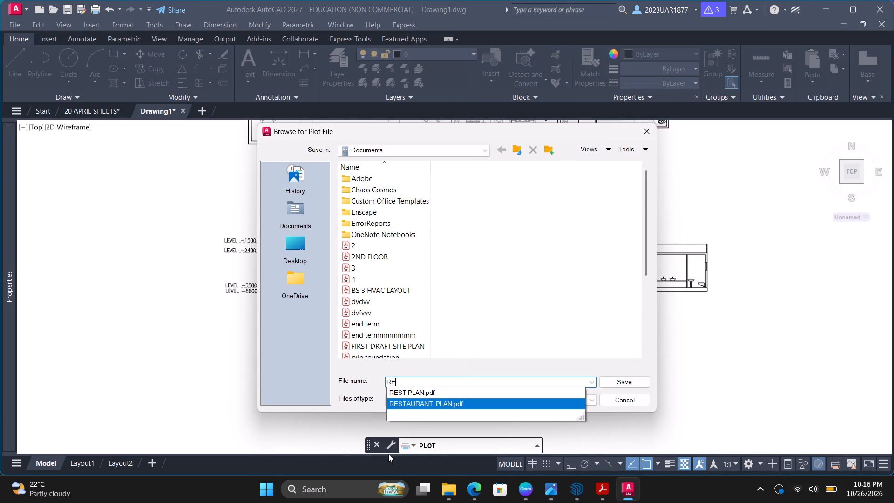
pyautogui.press('s')
pyautogui.press('t')
pyautogui.press('space')
pyautogui.write('ELEV')
pyautogui.press('space')
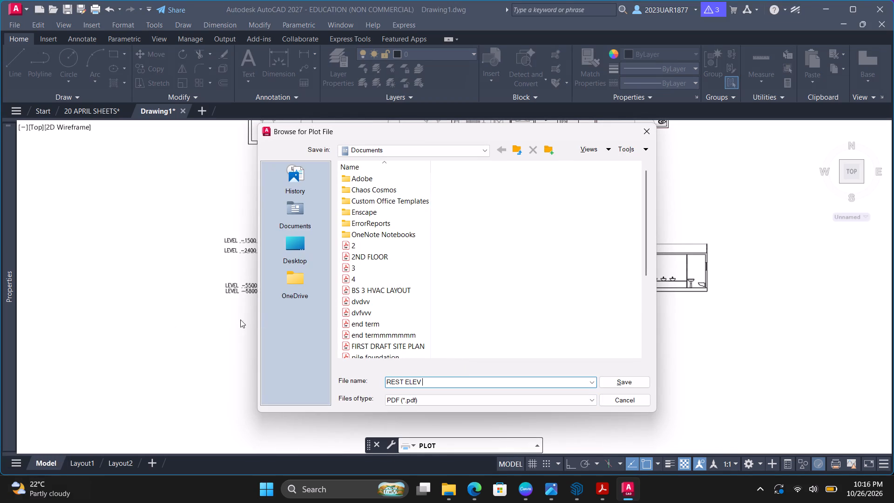
pyautogui.click(633, 387)
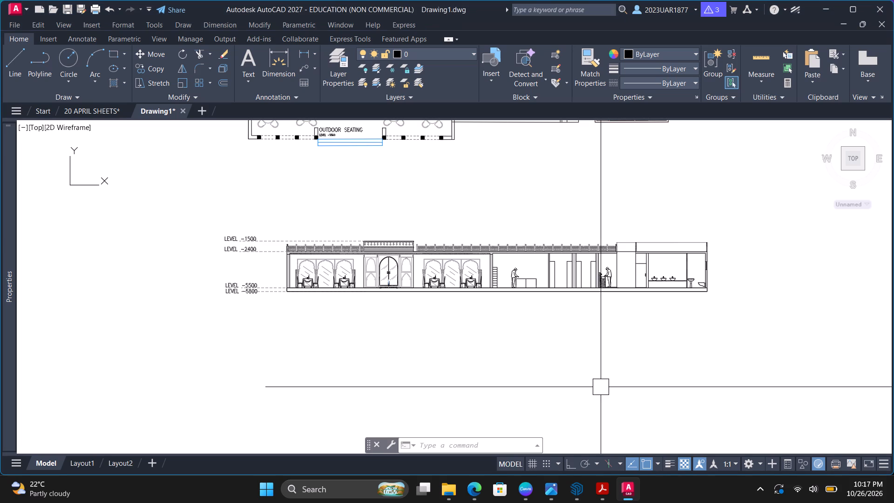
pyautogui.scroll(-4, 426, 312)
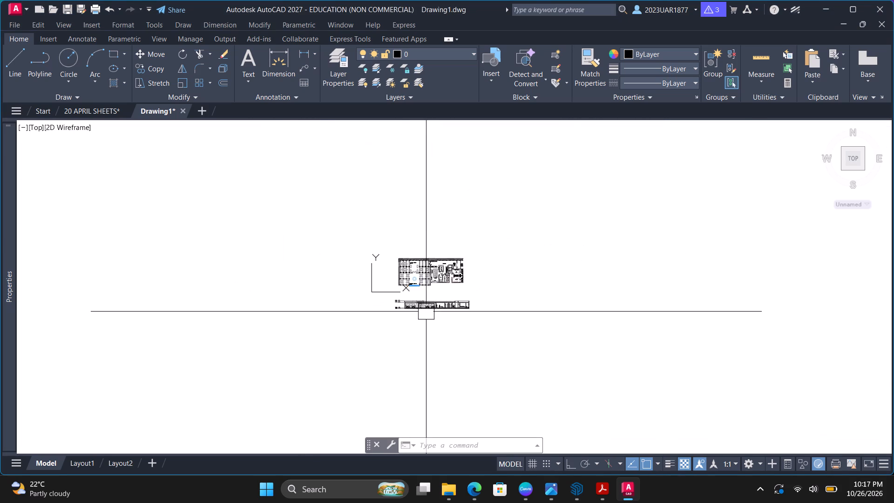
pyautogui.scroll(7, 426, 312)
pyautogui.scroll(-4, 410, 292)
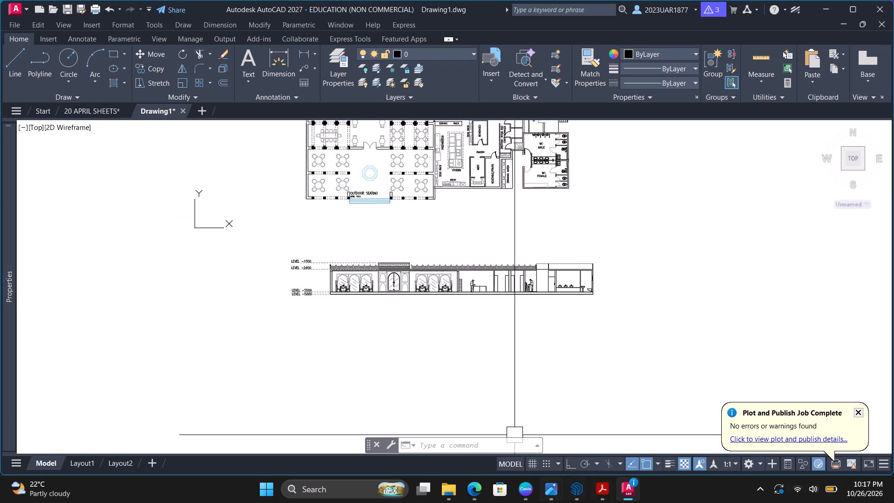
# Switch to Canva and upload the REST ELEV PDF from File Explorer's recent files.
pyautogui.click(528, 496)
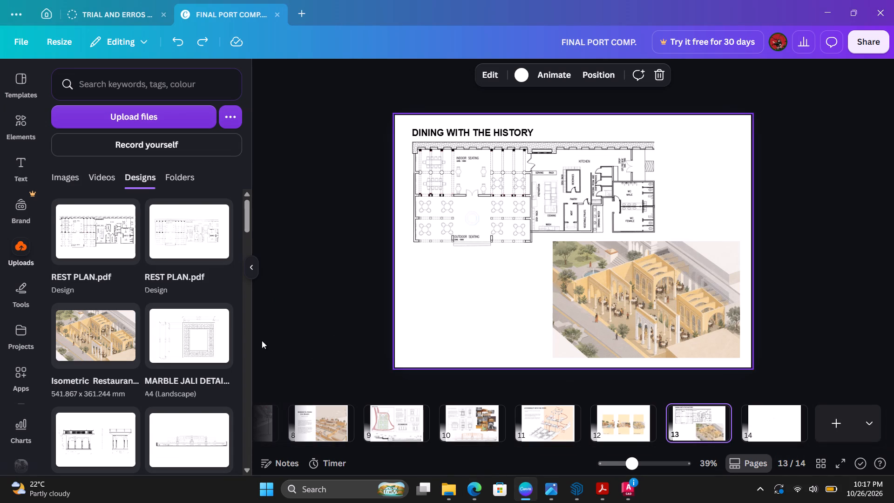
pyautogui.click(449, 499)
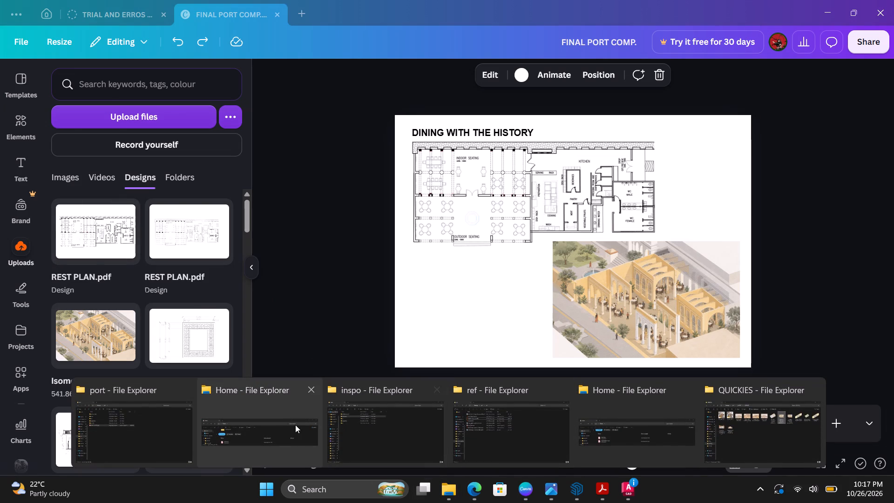
pyautogui.click(252, 420)
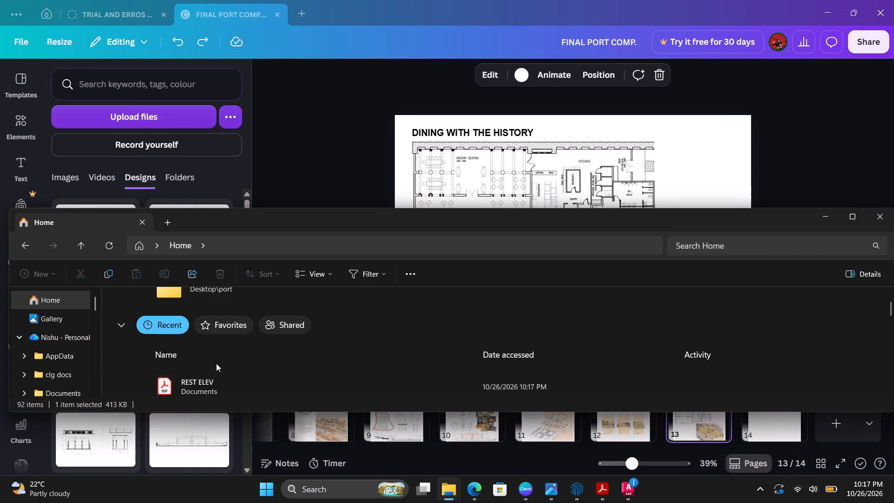
pyautogui.moveTo(215, 381); pyautogui.dragTo(730, 165)
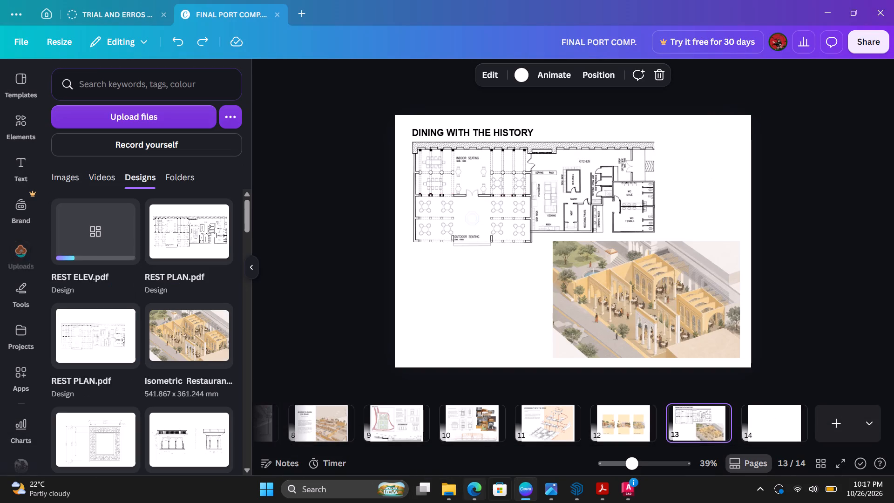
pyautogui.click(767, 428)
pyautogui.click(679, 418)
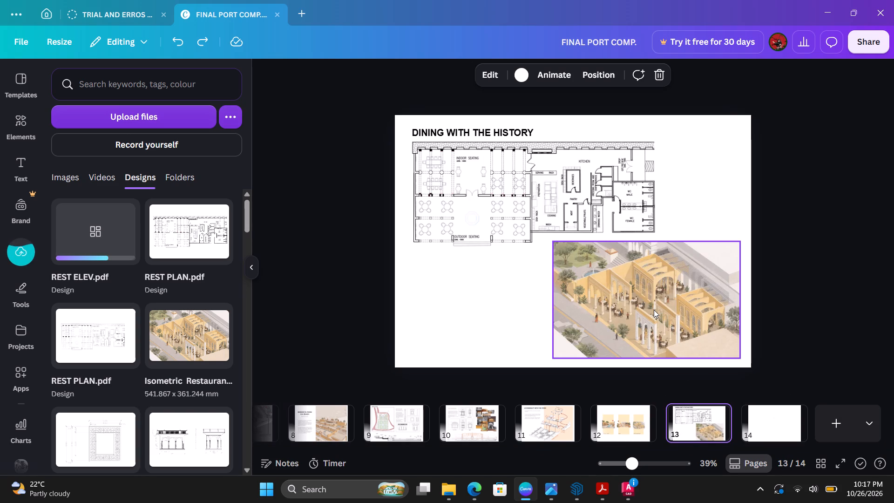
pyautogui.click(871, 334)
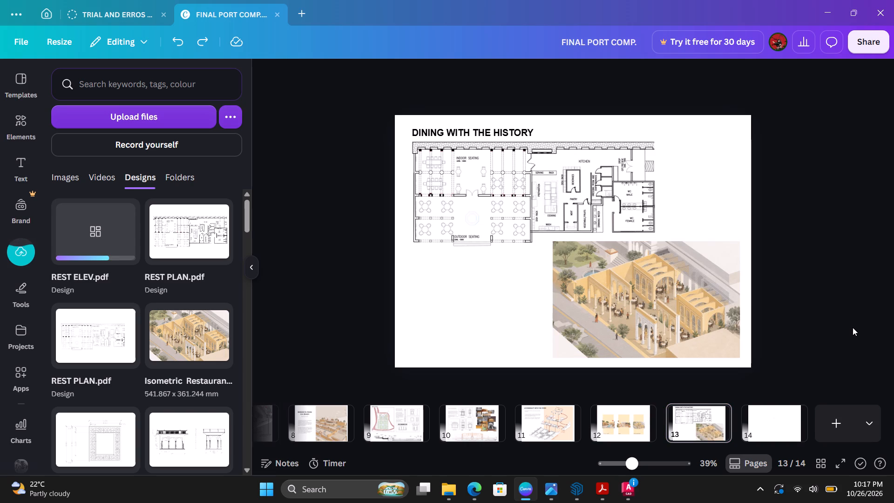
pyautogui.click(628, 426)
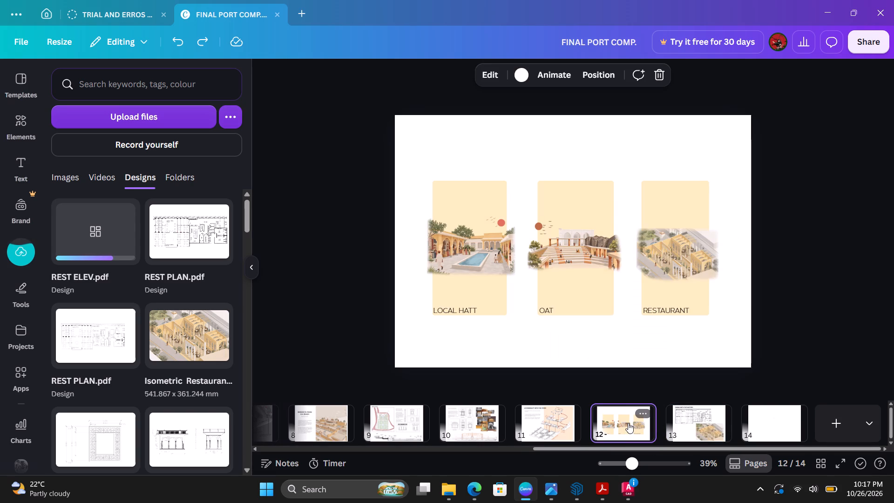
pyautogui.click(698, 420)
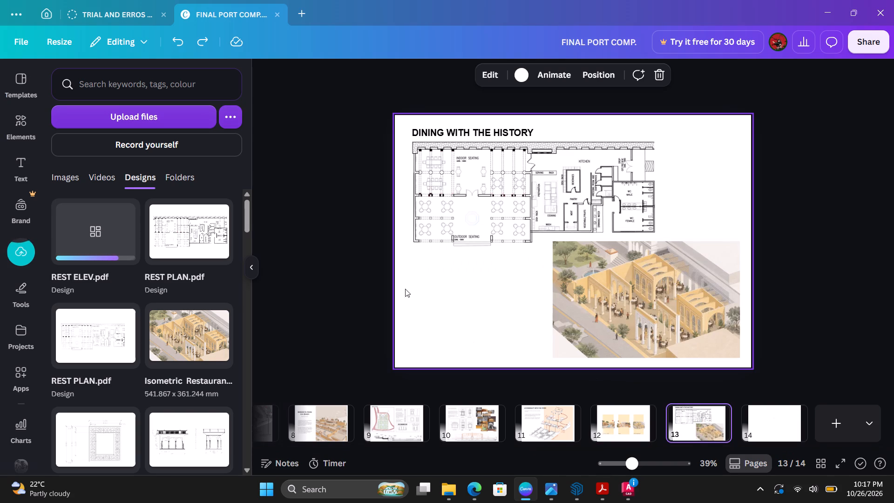
# Copy the description text block from page 10 onto page 13 and place it beside the restaurant plan, above the isometric view.
pyautogui.click(481, 419)
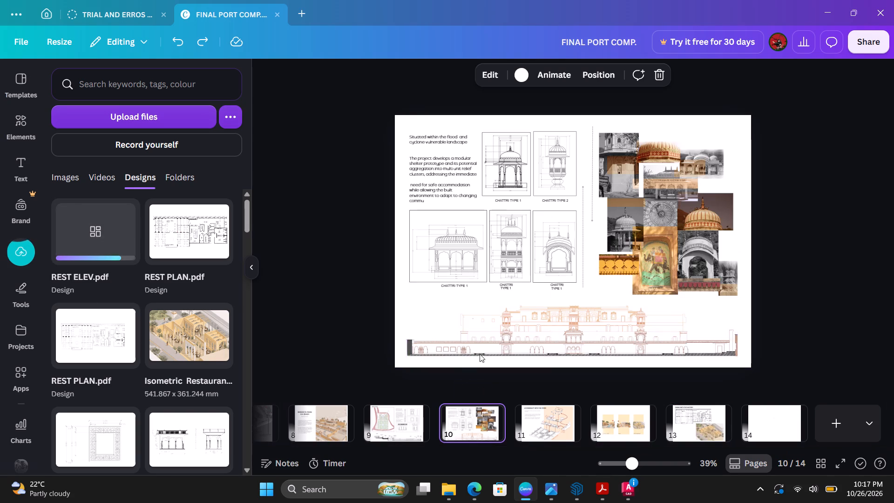
pyautogui.doubleClick(438, 182)
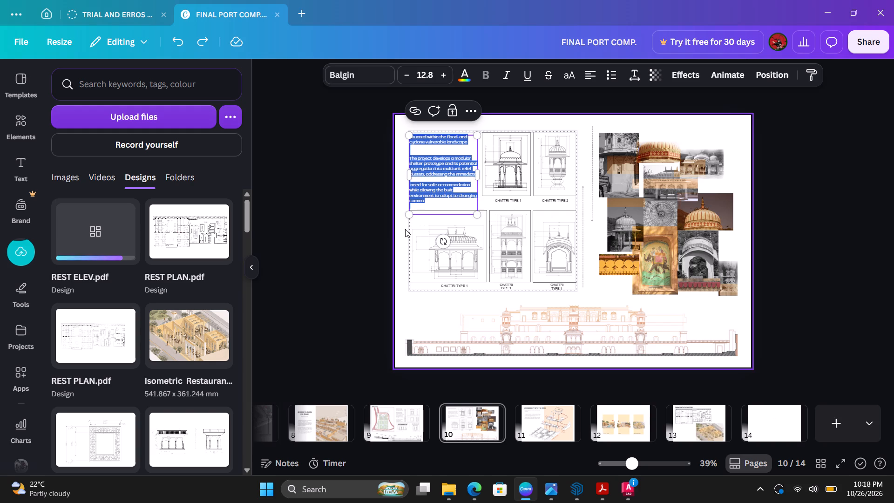
pyautogui.click(372, 232)
pyautogui.click(445, 203)
pyautogui.click(446, 201)
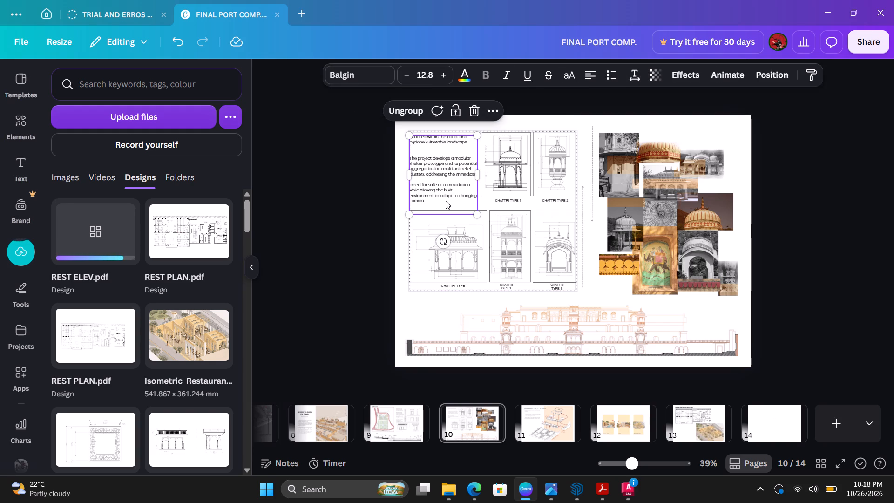
pyautogui.hotkey('ctrl', 'c')
pyautogui.click(687, 426)
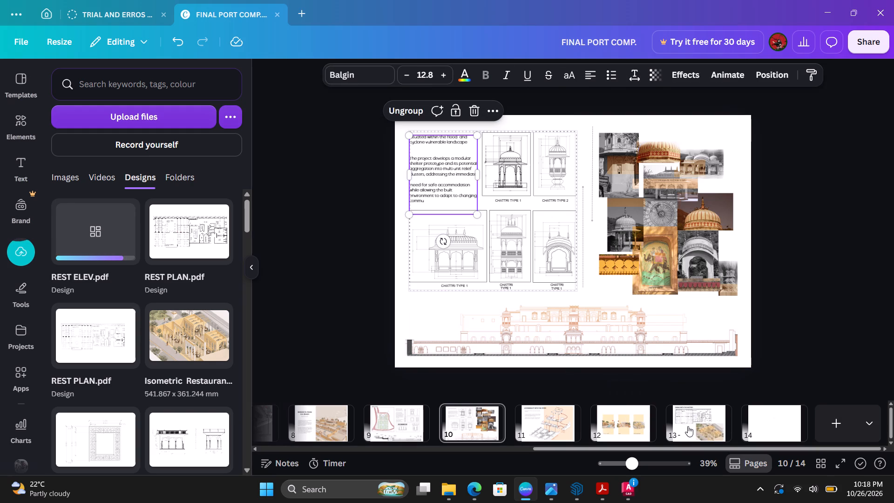
pyautogui.hotkey('ctrl', 'v')
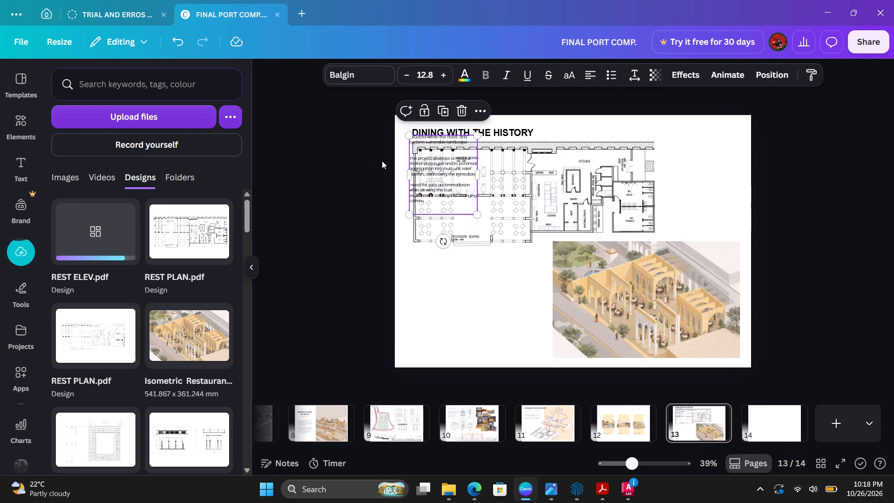
pyautogui.moveTo(440, 176); pyautogui.dragTo(692, 187)
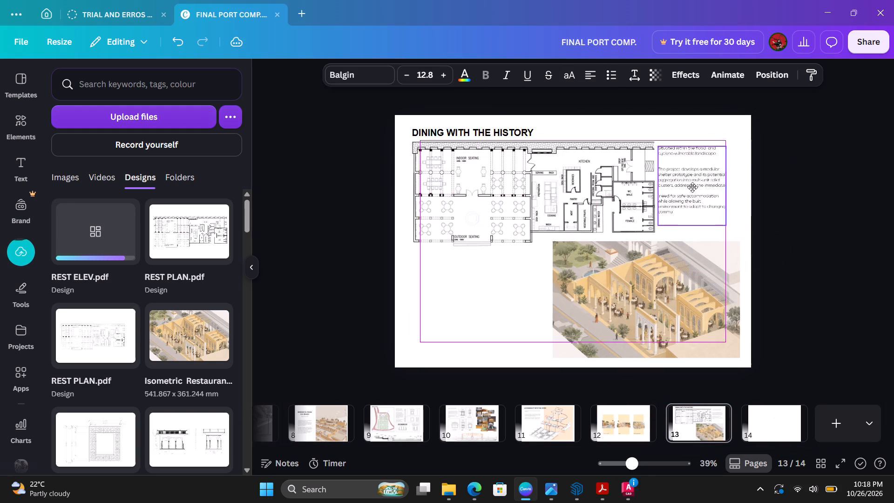
pyautogui.moveTo(692, 187); pyautogui.dragTo(695, 184)
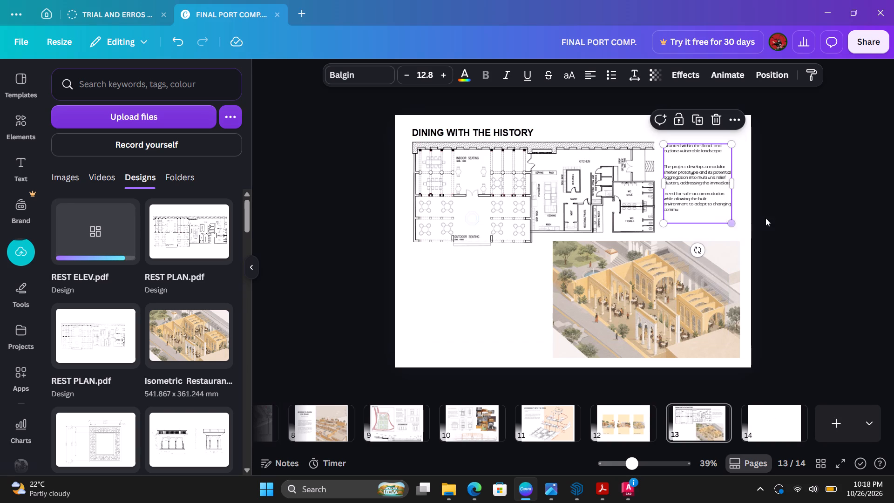
pyautogui.click(778, 216)
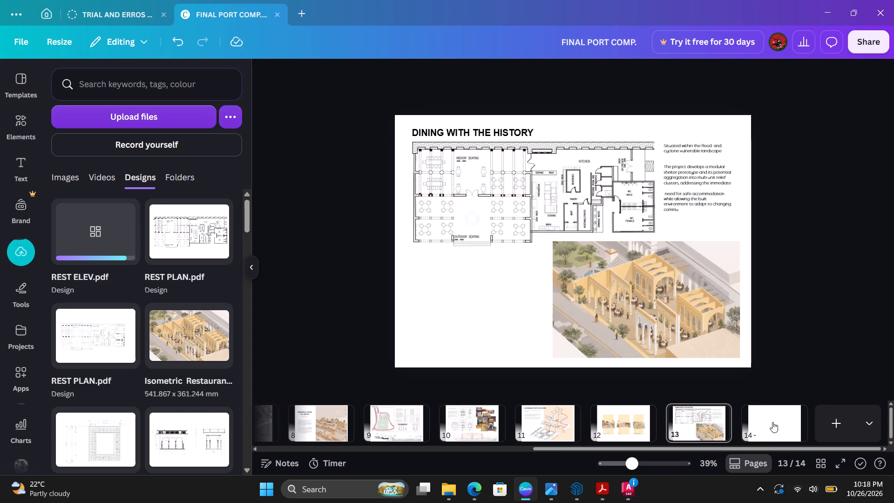
# Scale down the isometric restaurant view on page 13, keeping its upper-right corner fixed.
pyautogui.click(653, 339)
pyautogui.moveTo(555, 357); pyautogui.dragTo(605, 339)
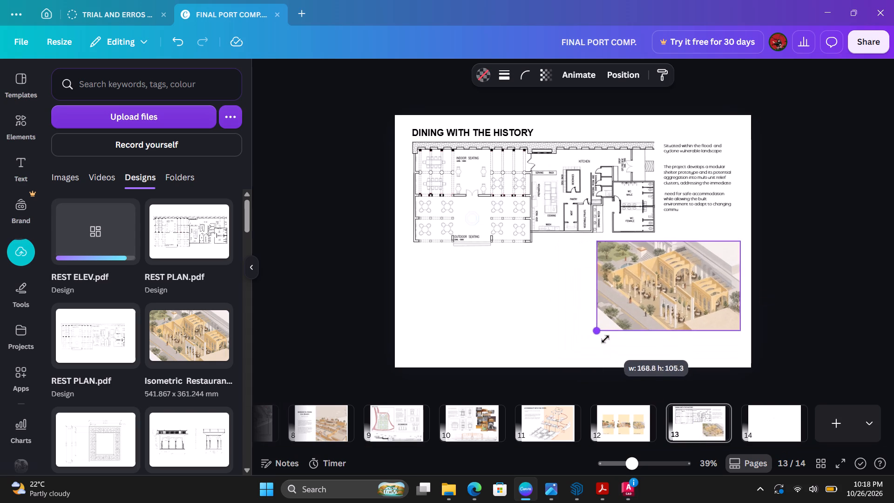
pyautogui.moveTo(605, 339); pyautogui.dragTo(600, 350)
pyautogui.click(786, 342)
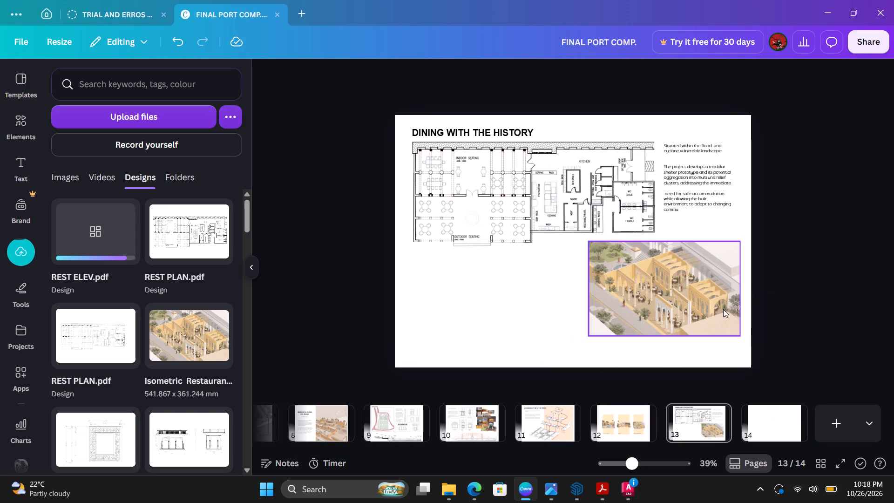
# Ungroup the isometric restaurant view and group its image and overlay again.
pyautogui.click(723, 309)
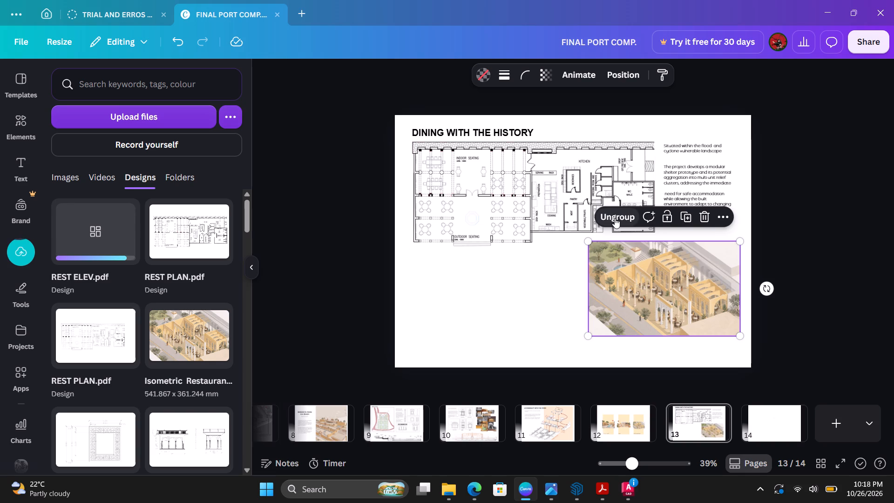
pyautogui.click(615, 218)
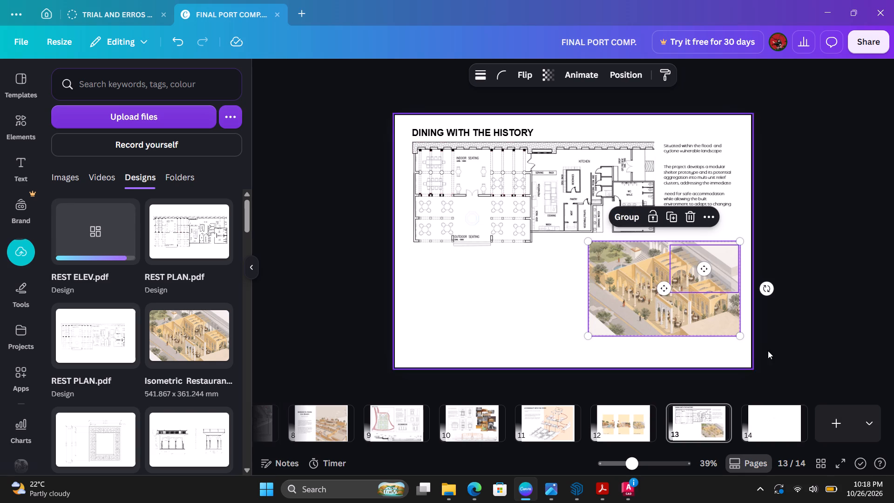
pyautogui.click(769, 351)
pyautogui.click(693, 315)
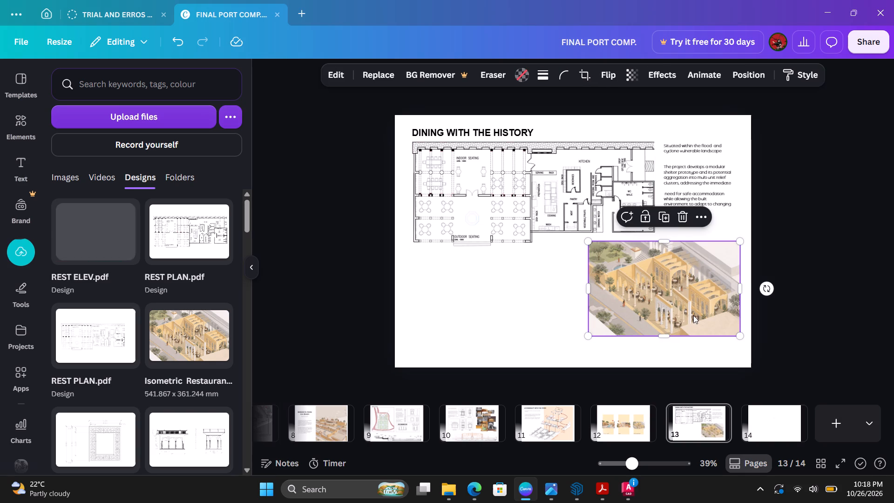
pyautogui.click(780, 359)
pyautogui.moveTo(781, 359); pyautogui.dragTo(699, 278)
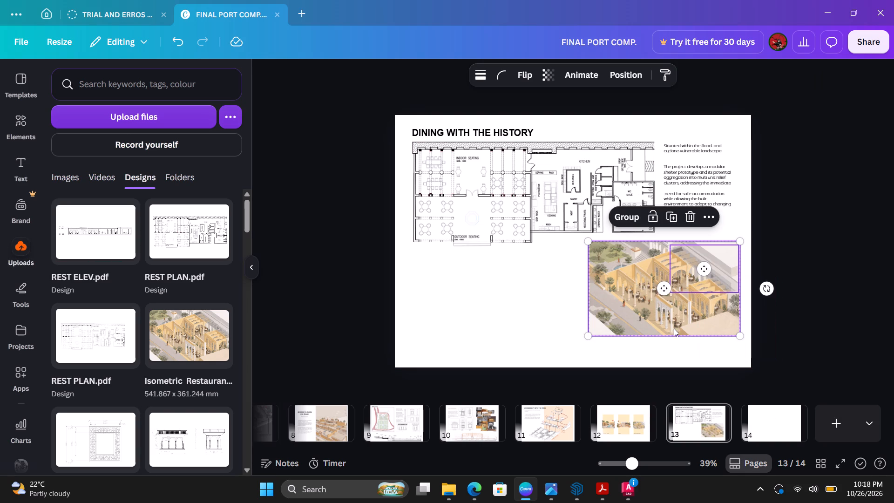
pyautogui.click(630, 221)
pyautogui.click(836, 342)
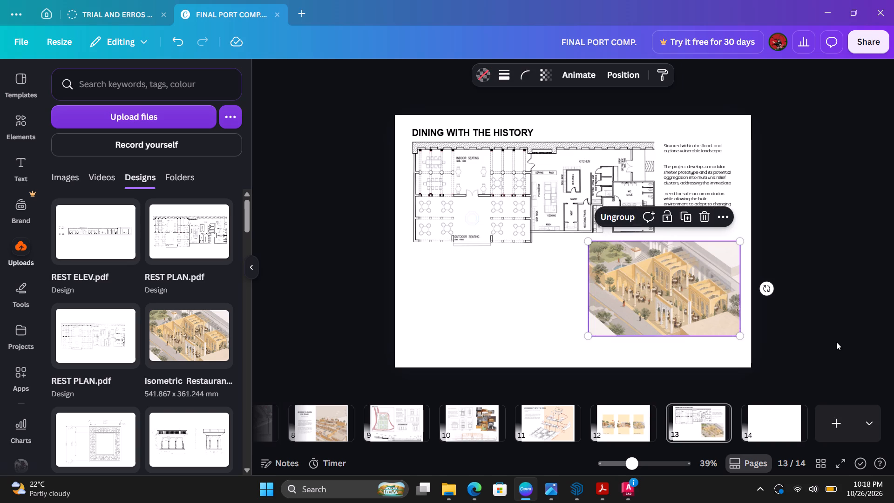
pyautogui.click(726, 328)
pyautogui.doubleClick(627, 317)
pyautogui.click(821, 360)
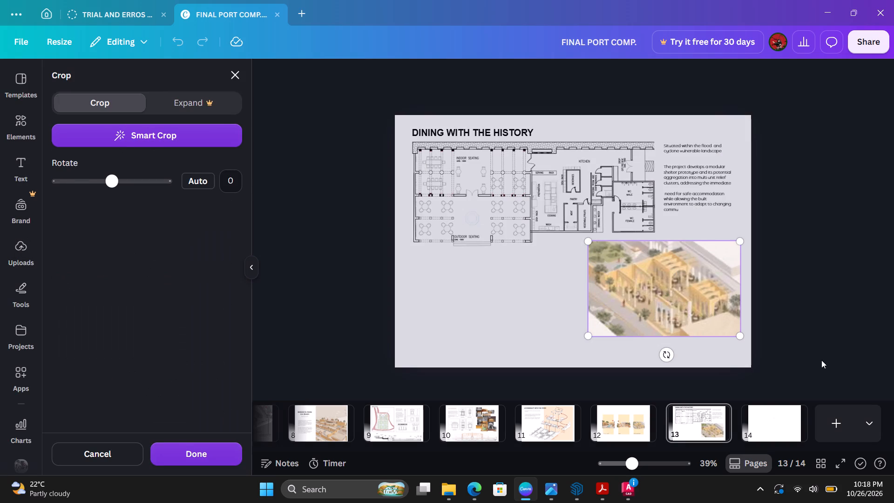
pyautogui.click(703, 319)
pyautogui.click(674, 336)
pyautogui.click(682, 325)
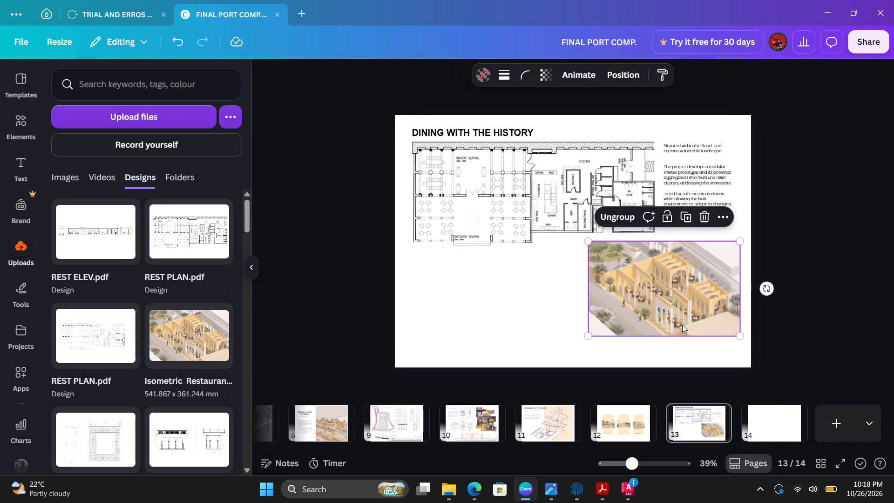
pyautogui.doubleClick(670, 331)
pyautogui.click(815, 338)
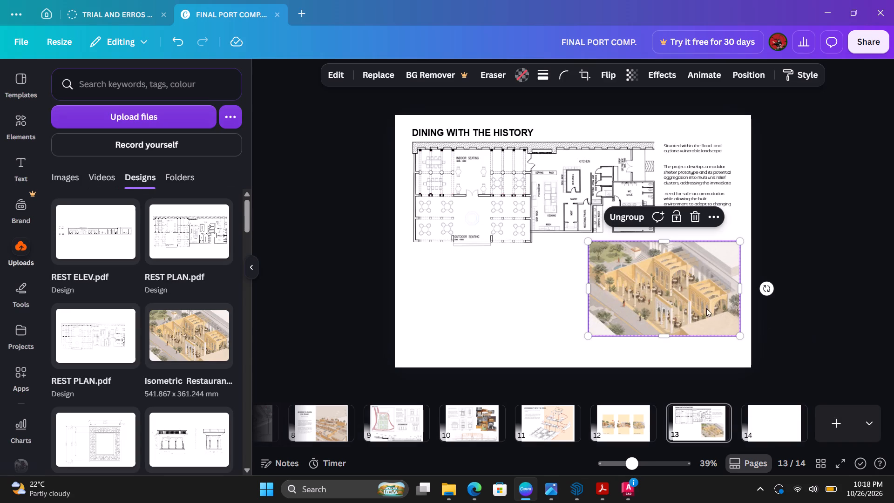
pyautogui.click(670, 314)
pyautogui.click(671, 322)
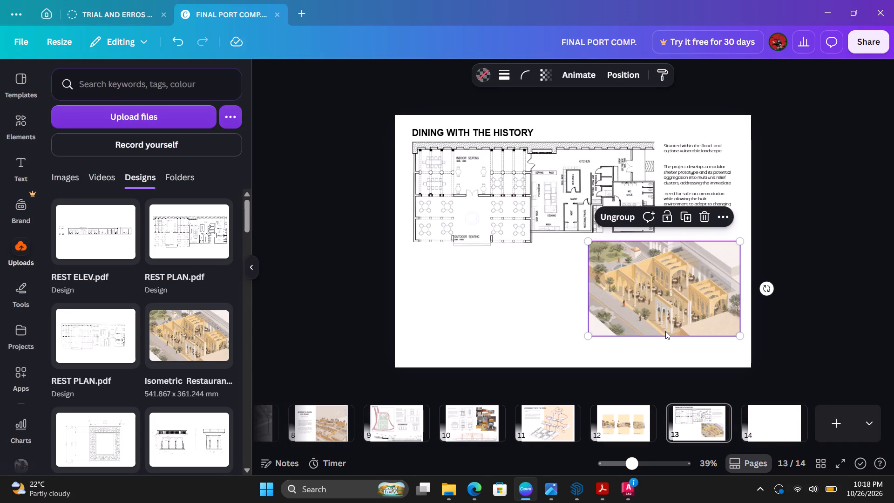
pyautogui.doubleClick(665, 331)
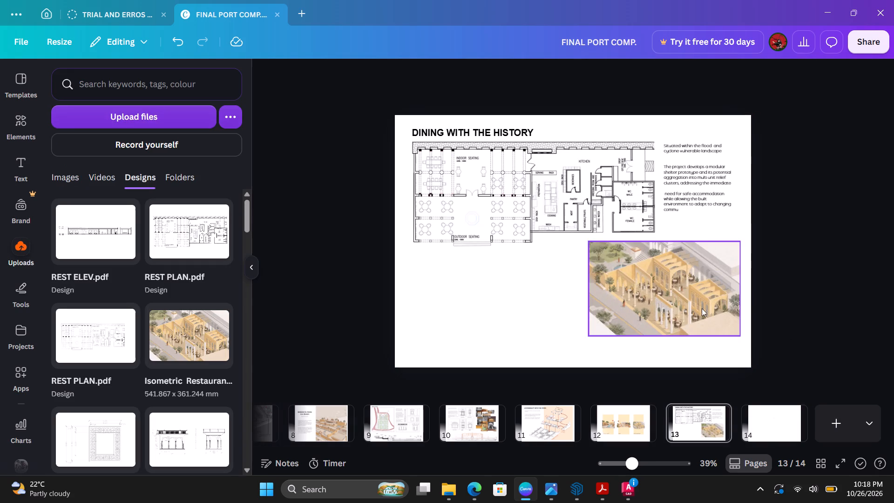
# Enlarge the isometric restaurant view on page 13 to about 225.3 by 140.5 and shift it slightly left.
pyautogui.click(702, 308)
pyautogui.moveTo(590, 334); pyautogui.dragTo(558, 374)
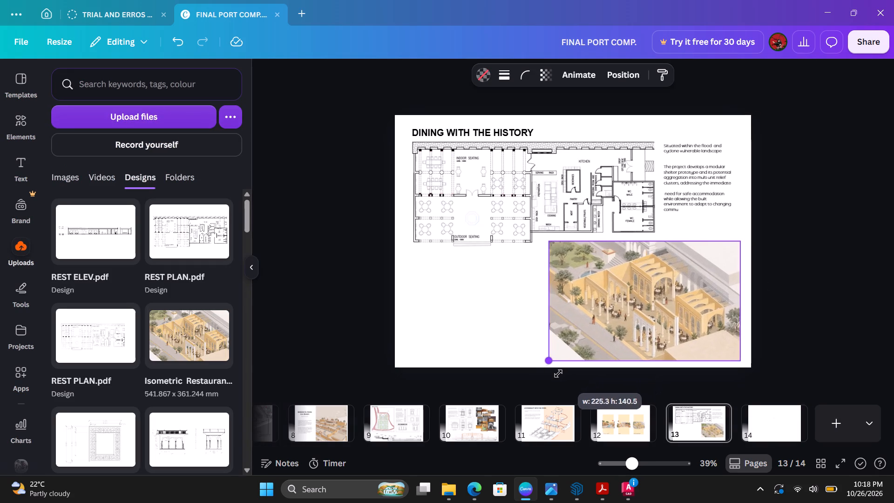
pyautogui.moveTo(558, 374); pyautogui.dragTo(558, 373)
pyautogui.click(657, 326)
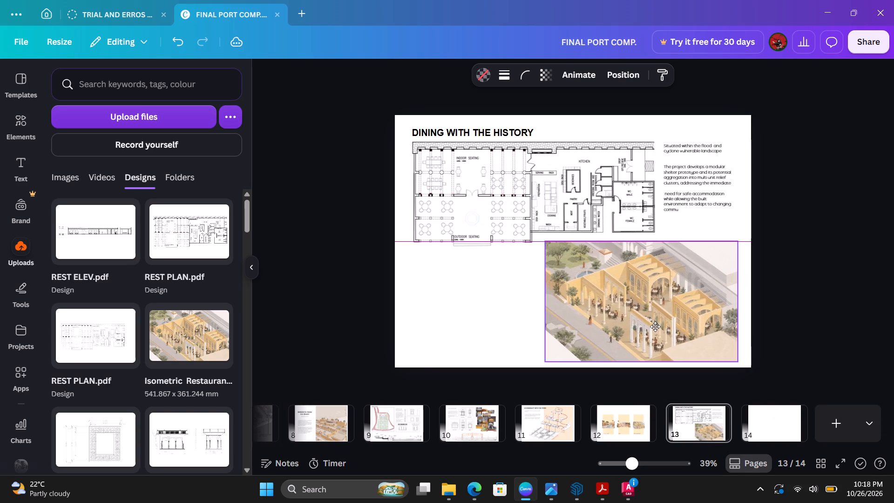
pyautogui.click(884, 361)
# Insert the REST ELEV design from the uploads as a new page 14.
pyautogui.click(101, 231)
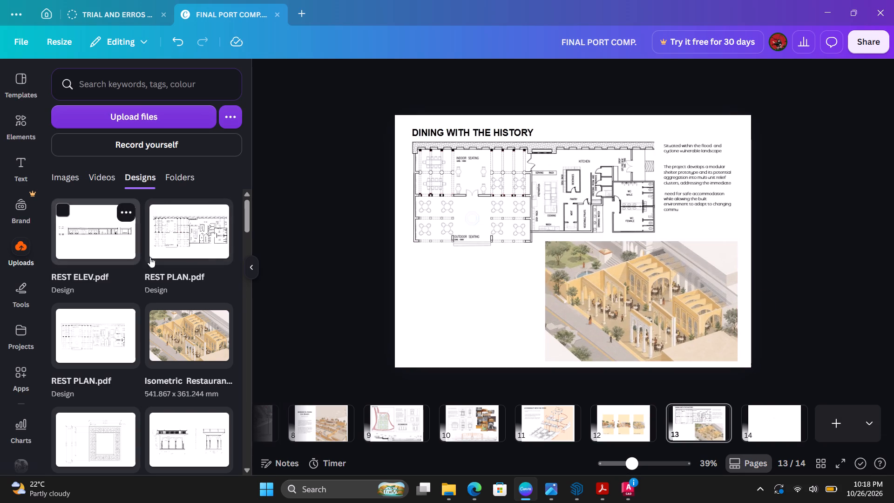
pyautogui.click(475, 279)
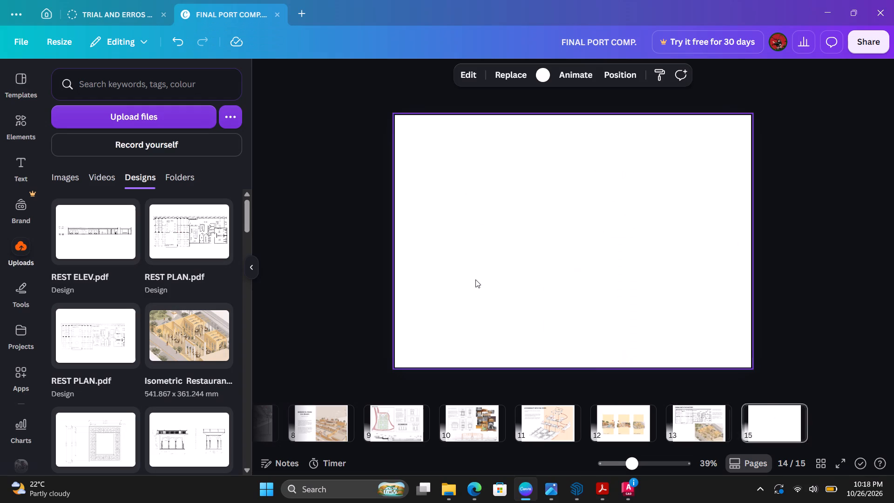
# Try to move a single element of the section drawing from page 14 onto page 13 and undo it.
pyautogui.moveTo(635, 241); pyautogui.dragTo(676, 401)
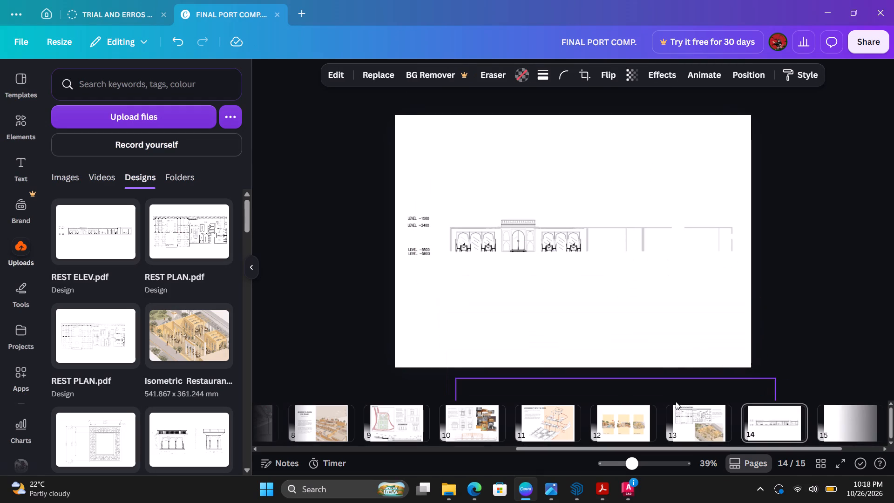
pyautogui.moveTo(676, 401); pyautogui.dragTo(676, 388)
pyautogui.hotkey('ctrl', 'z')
# Group all elements of the section drawing on page 14 and move the group onto page 13, along the bottom of the page.
pyautogui.click(833, 322)
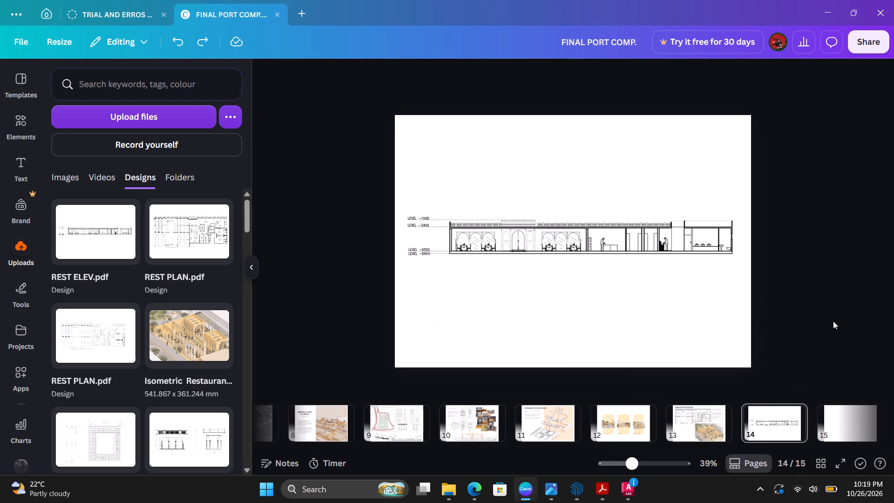
pyautogui.moveTo(825, 315); pyautogui.dragTo(387, 166)
pyautogui.click(526, 194)
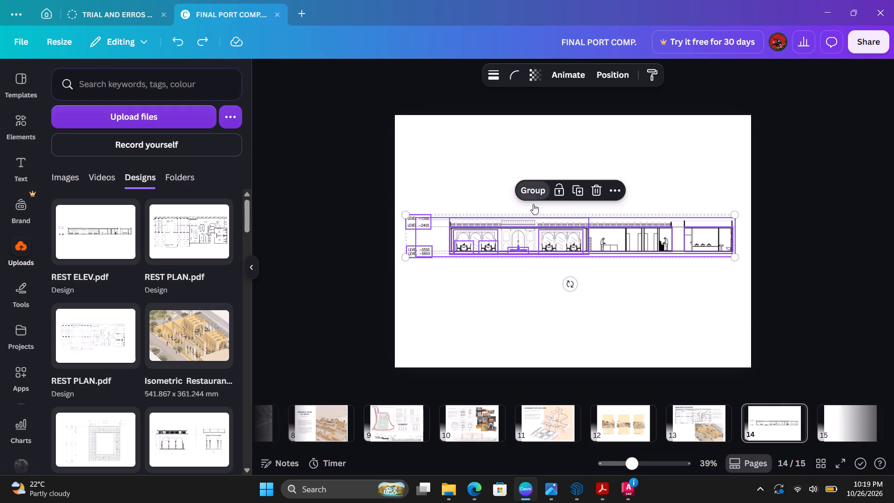
pyautogui.moveTo(590, 245); pyautogui.dragTo(680, 404)
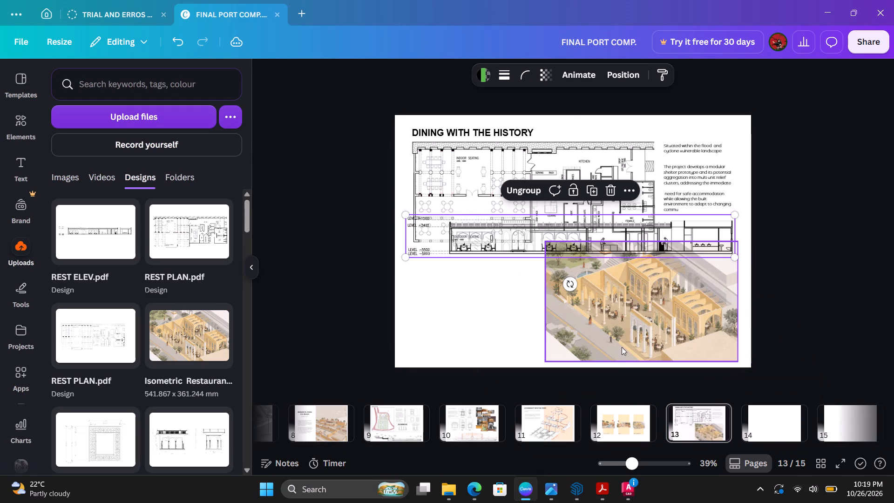
pyautogui.moveTo(561, 233); pyautogui.dragTo(564, 334)
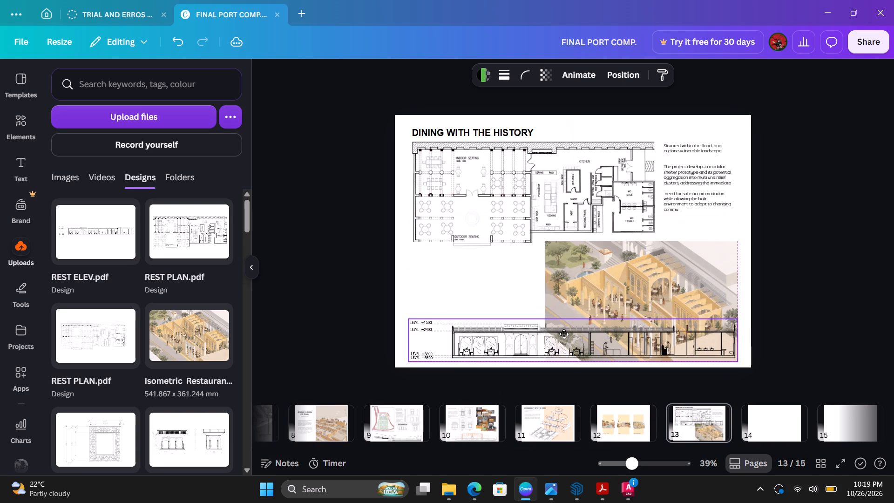
pyautogui.moveTo(564, 334); pyautogui.dragTo(565, 334)
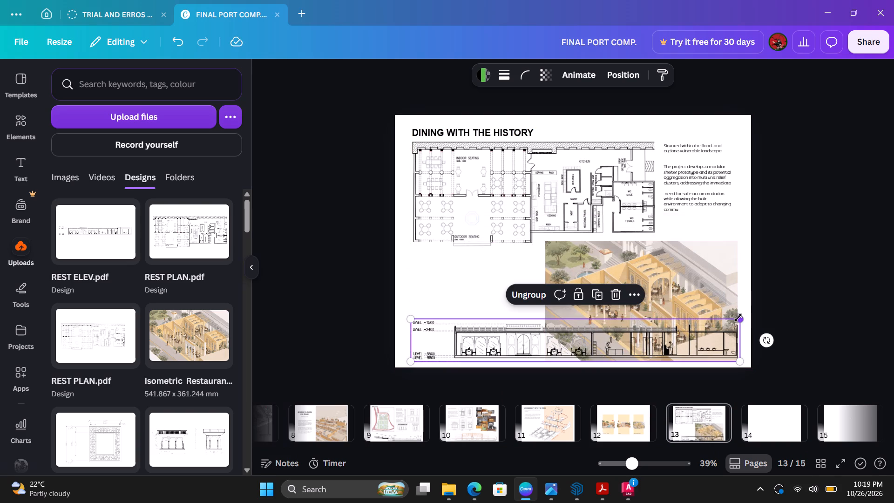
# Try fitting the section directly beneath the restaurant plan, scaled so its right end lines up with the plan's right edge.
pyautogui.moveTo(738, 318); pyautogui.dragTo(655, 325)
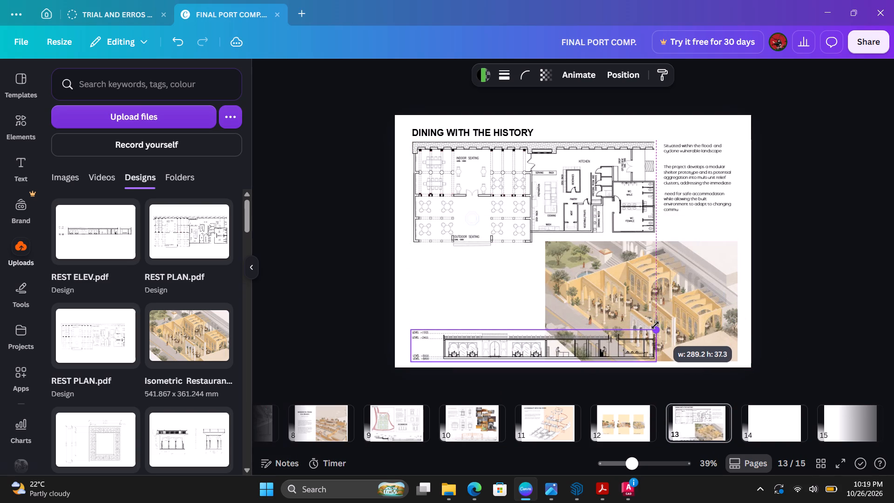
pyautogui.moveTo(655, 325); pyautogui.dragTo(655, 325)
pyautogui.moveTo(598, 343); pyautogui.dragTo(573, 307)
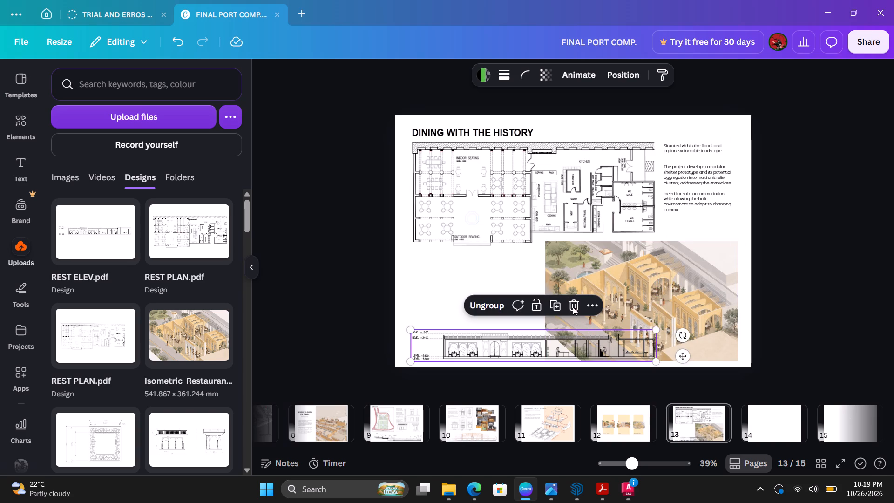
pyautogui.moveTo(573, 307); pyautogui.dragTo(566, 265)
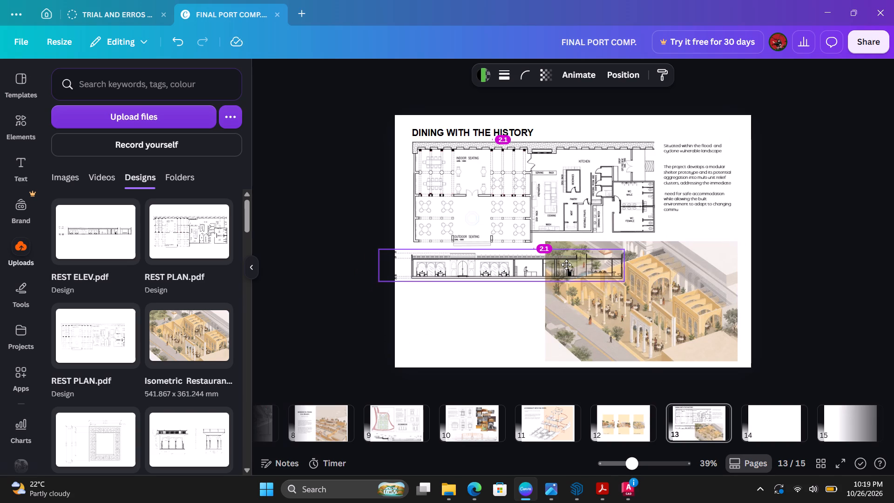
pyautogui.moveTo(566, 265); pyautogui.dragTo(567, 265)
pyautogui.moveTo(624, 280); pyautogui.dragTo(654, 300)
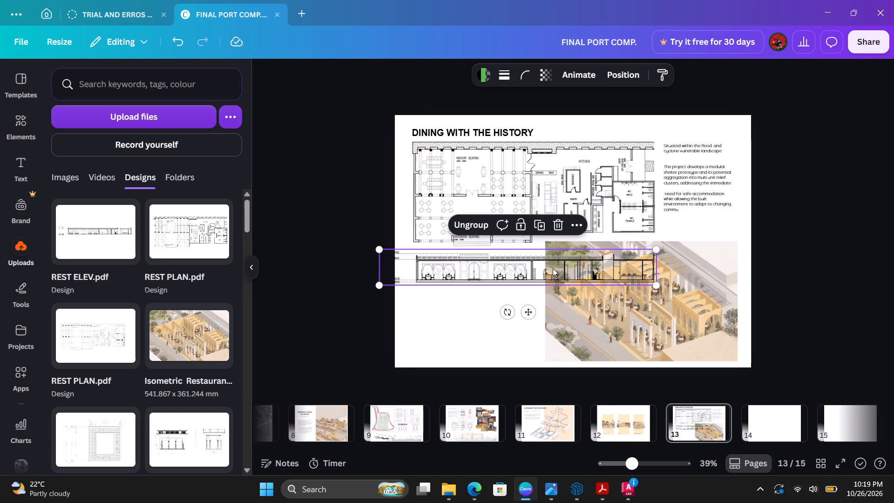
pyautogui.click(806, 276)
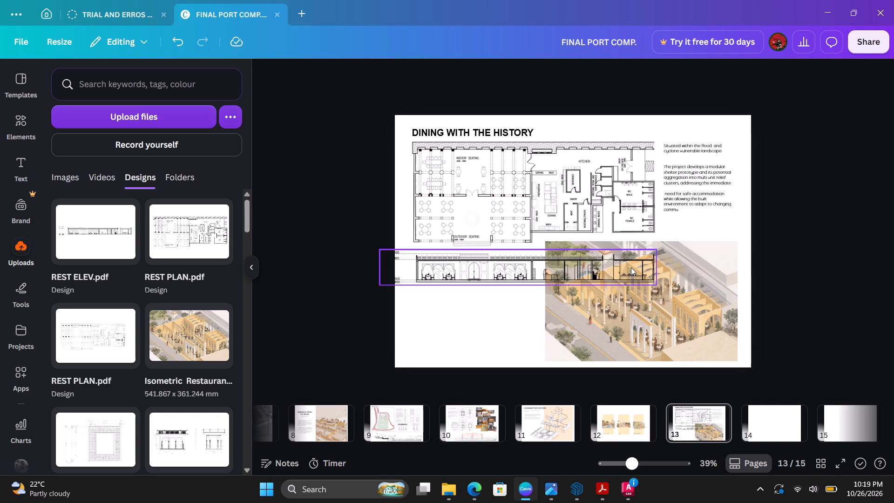
# Resize the section to about 390.7 by 50.4 and place it along the bottom of page 13, starting at the plan's left edge.
pyautogui.click(631, 267)
pyautogui.moveTo(656, 282); pyautogui.dragTo(734, 320)
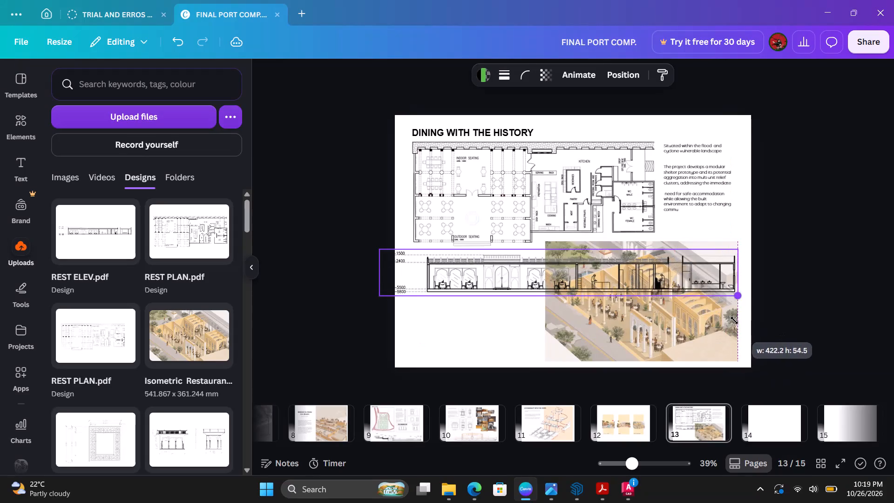
pyautogui.moveTo(734, 320); pyautogui.dragTo(734, 321)
pyautogui.moveTo(679, 278); pyautogui.dragTo(691, 339)
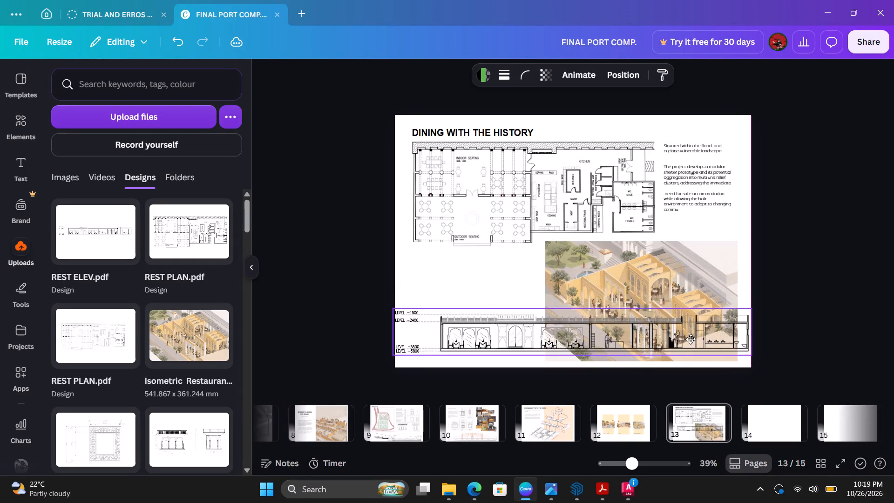
pyautogui.moveTo(691, 339); pyautogui.dragTo(690, 341)
pyautogui.moveTo(745, 315); pyautogui.dragTo(719, 322)
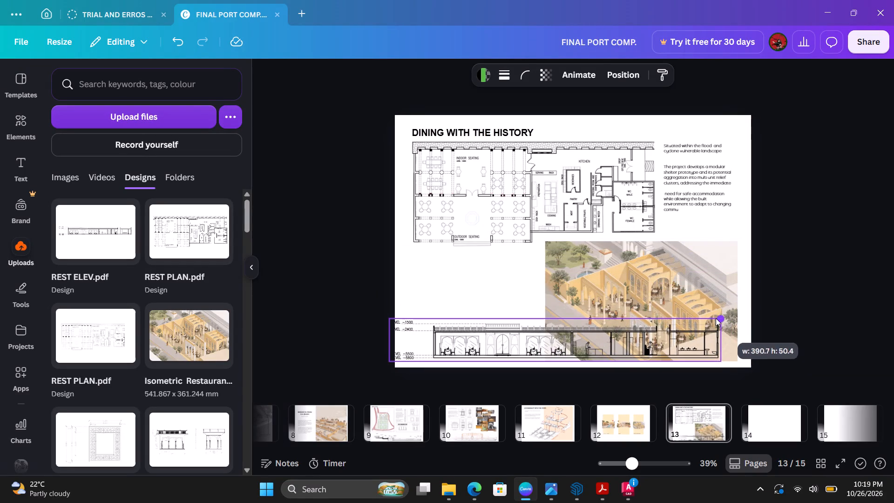
pyautogui.moveTo(630, 338); pyautogui.dragTo(644, 282)
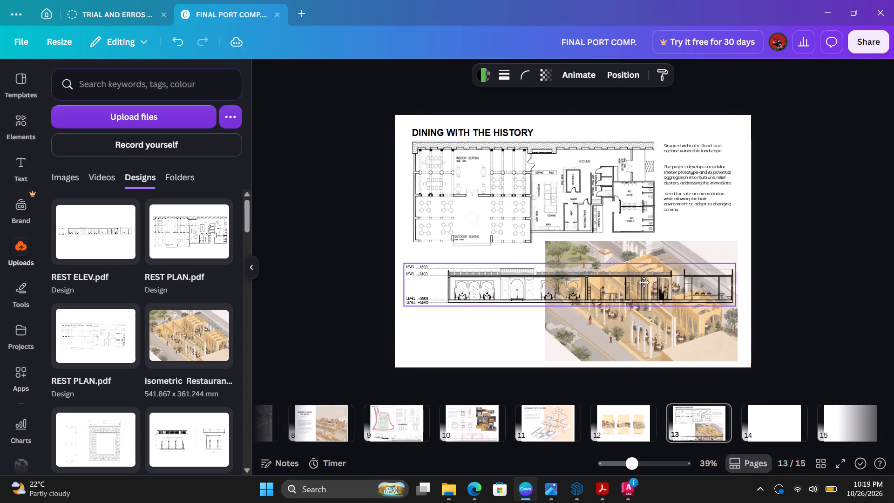
pyautogui.moveTo(644, 282); pyautogui.dragTo(651, 336)
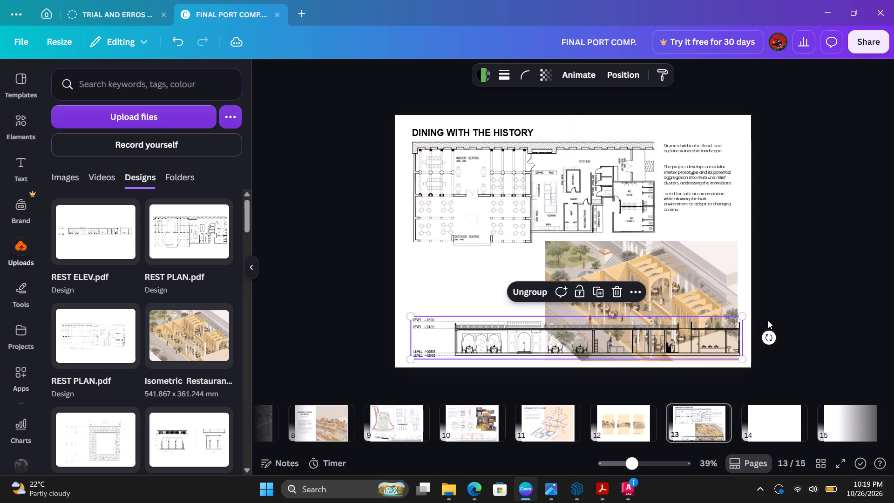
pyautogui.click(817, 314)
# Scale down the isometric restaurant view, keeping its upper-right corner fixed, so it fits above the section.
pyautogui.click(722, 272)
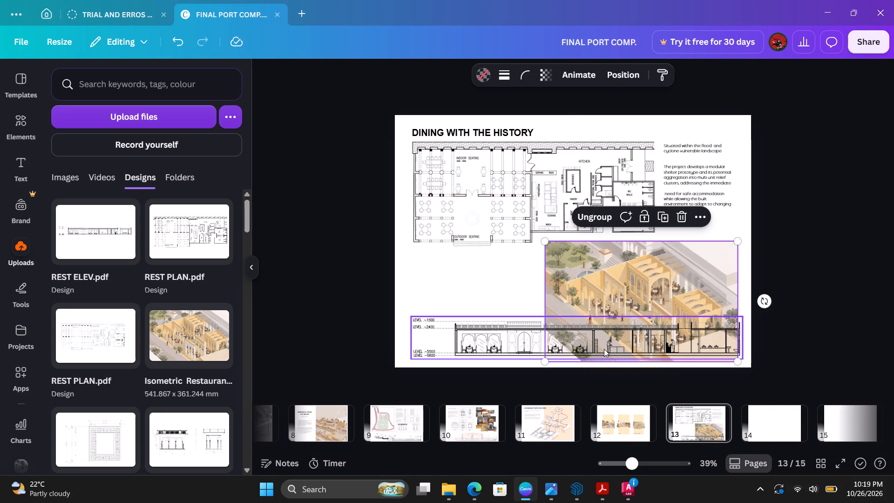
pyautogui.doubleClick(665, 282)
pyautogui.click(786, 292)
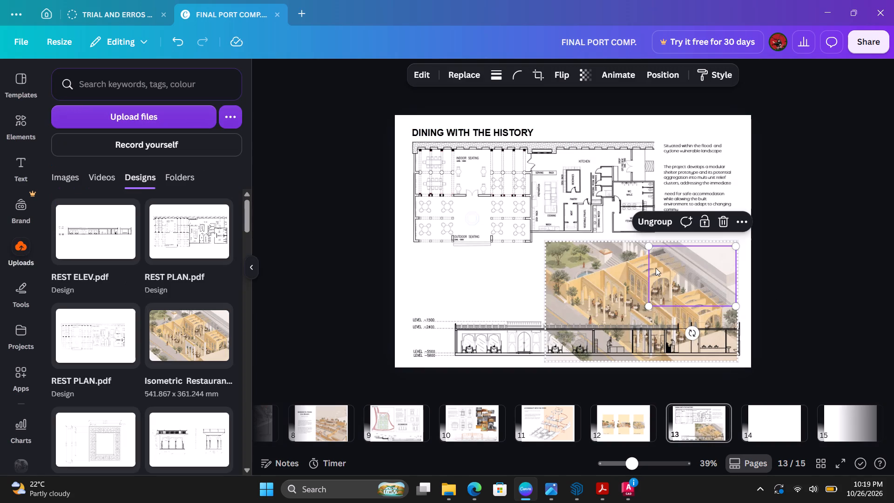
pyautogui.click(825, 284)
pyautogui.click(629, 254)
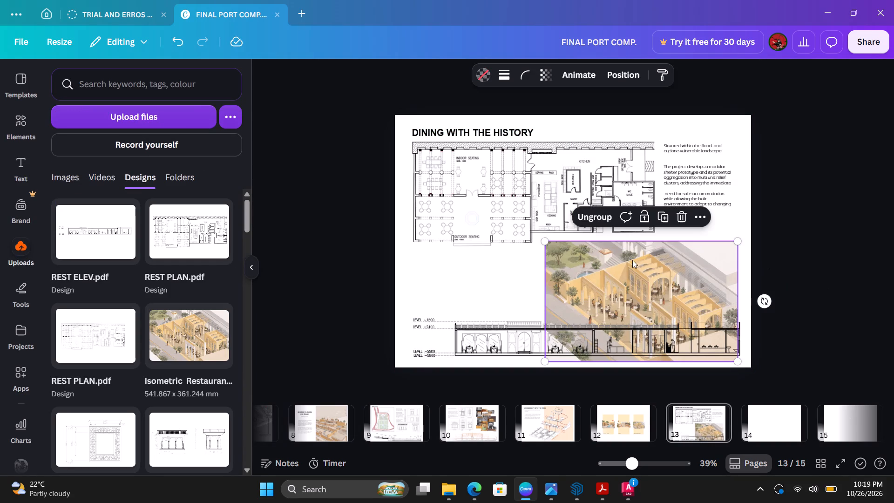
pyautogui.moveTo(544, 362); pyautogui.dragTo(577, 317)
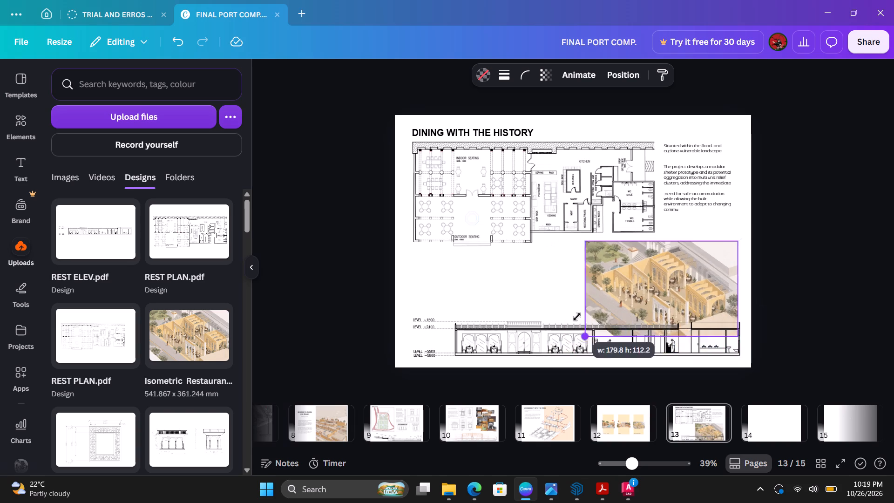
pyautogui.moveTo(577, 317); pyautogui.dragTo(598, 285)
pyautogui.click(805, 280)
# Duplicate the isometric restaurant view on page 13.
pyautogui.click(707, 273)
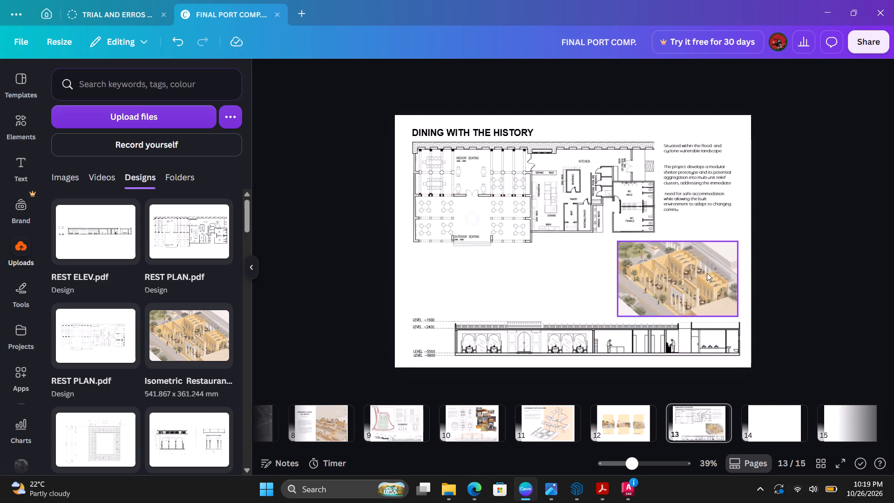
pyautogui.hotkey('ctrl', 'd')
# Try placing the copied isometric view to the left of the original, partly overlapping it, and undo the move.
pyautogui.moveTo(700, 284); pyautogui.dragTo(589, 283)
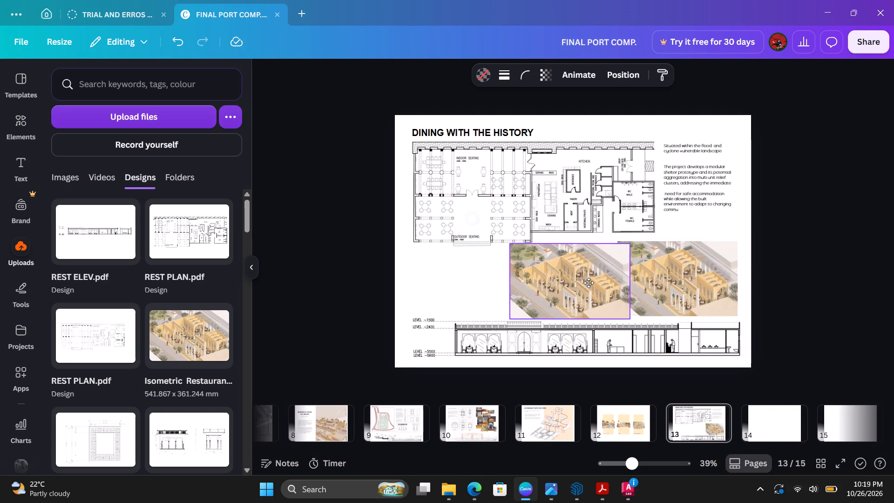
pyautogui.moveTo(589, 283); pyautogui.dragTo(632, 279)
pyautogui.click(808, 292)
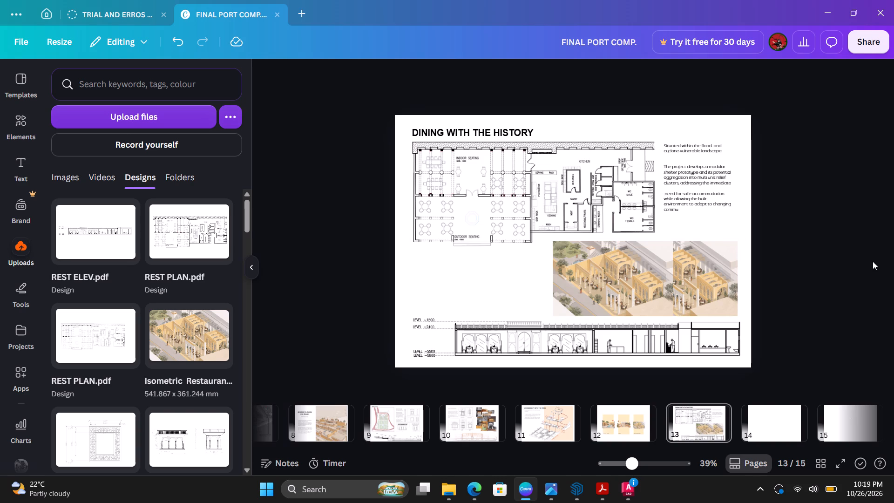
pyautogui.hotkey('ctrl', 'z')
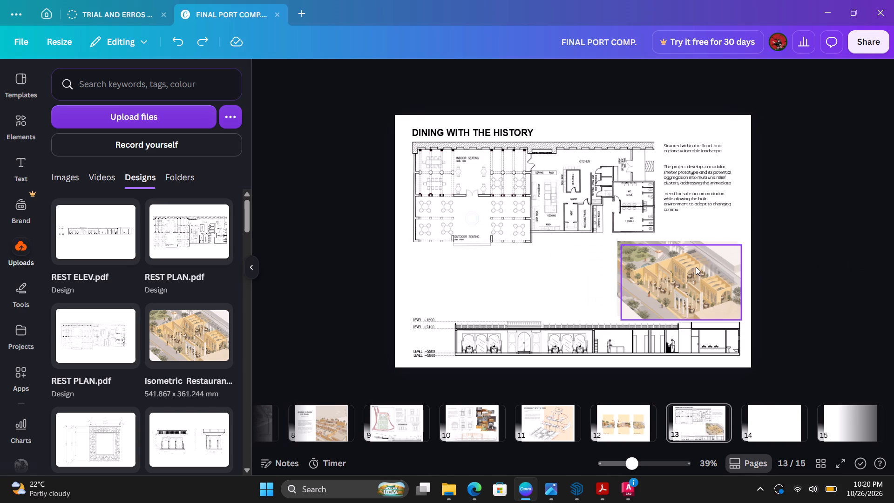
# Delete the duplicate isometric restaurant view on page 13.
pyautogui.click(732, 258)
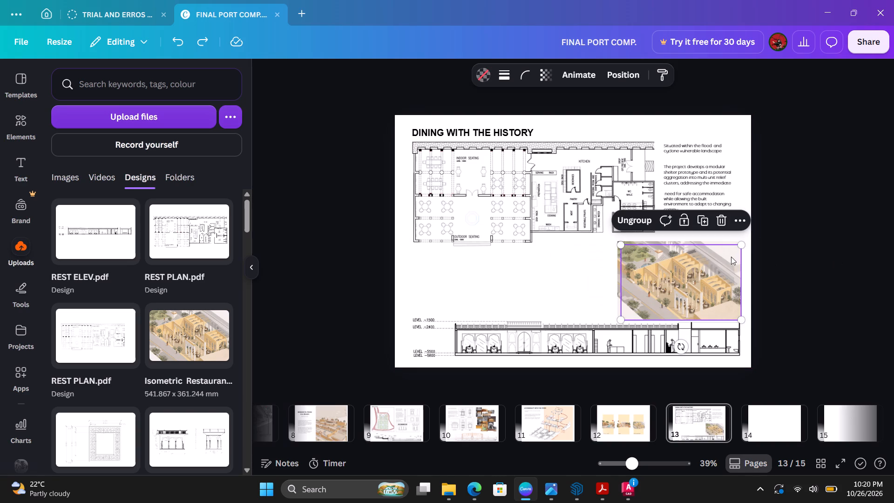
pyautogui.press('Delete')
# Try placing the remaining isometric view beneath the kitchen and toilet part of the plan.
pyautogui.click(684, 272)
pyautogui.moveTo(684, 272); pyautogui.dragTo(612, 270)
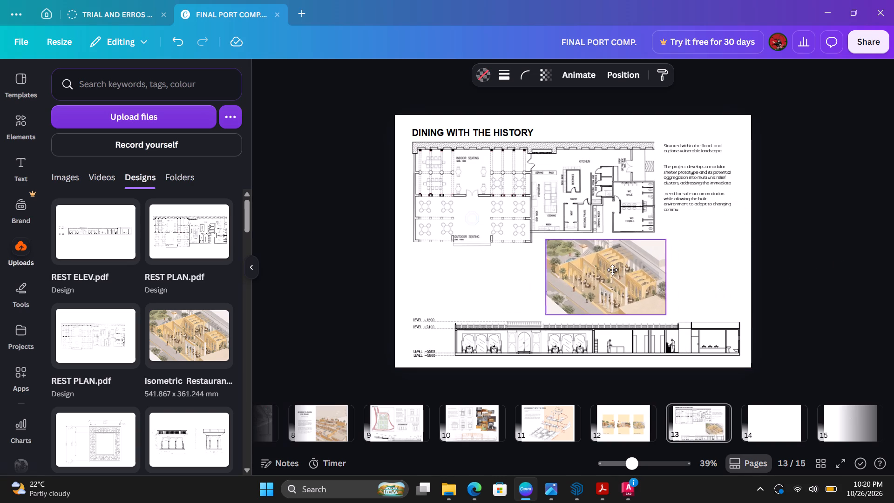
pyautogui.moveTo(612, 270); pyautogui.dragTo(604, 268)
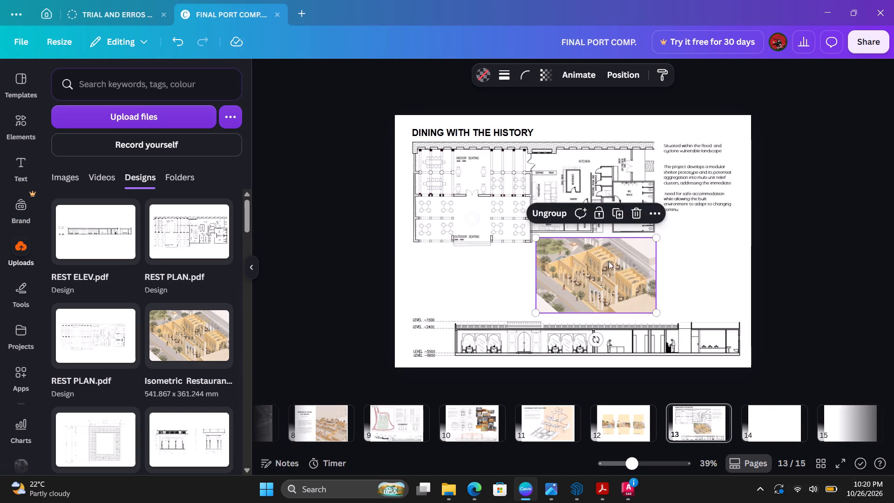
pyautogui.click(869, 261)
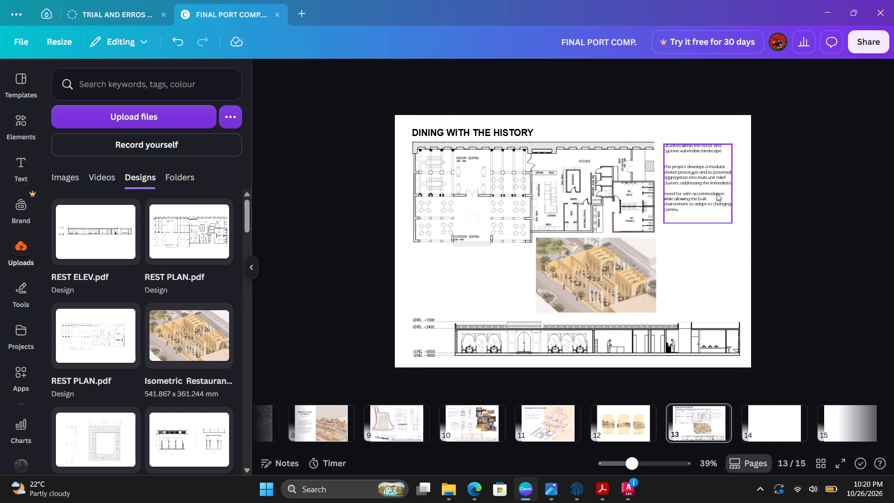
# Move the isometric view under the description text, aligning its right edge with the text box.
pyautogui.moveTo(605, 258); pyautogui.dragTo(697, 260)
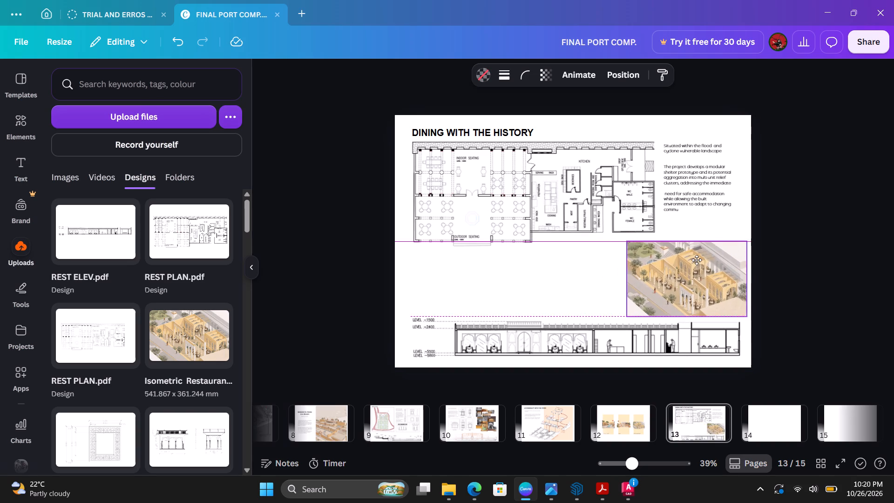
pyautogui.moveTo(697, 260); pyautogui.dragTo(682, 258)
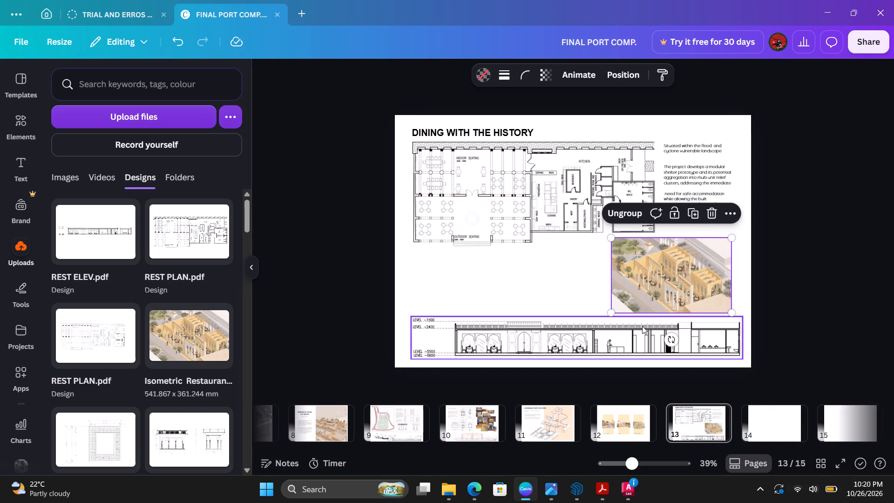
# Nudge the section slightly to the left.
pyautogui.click(642, 326)
pyautogui.press('Left')
pyautogui.click(840, 321)
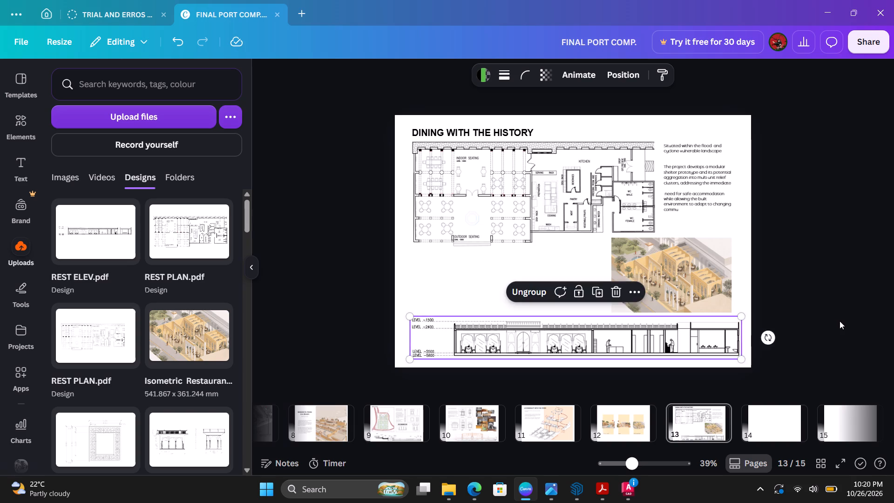
# Enlarge the isometric view slightly from its lower-left corner, keeping its right edge aligned with the description text.
pyautogui.click(643, 265)
pyautogui.moveTo(610, 312); pyautogui.dragTo(604, 313)
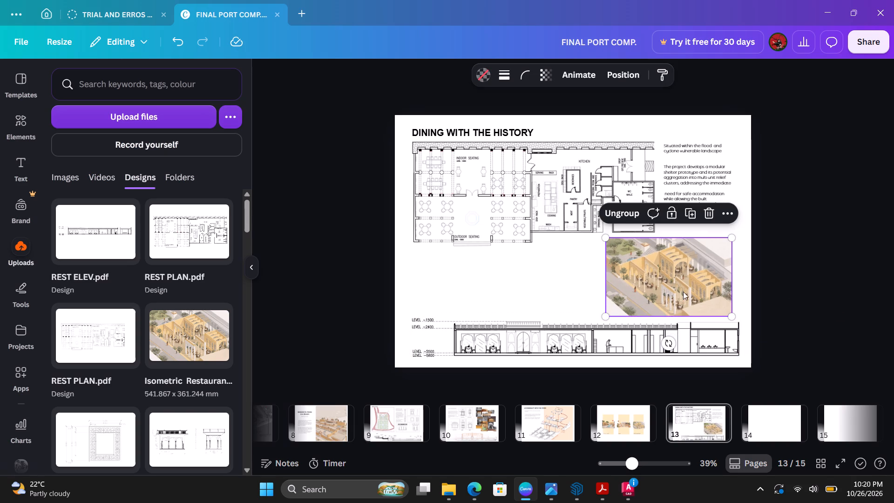
pyautogui.click(824, 284)
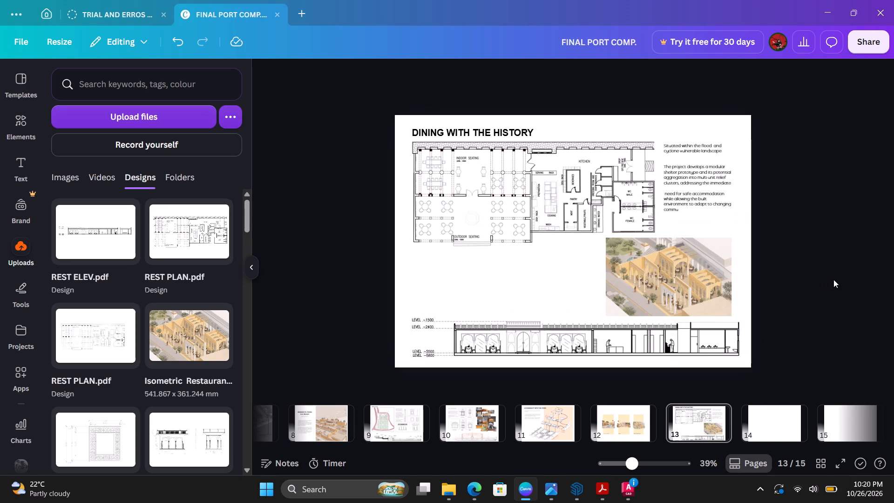
# Nudge the section further left and scale it down from its lower-left corner so it starts just inside the plan's left edge.
pyautogui.click(709, 333)
pyautogui.press('Left')
pyautogui.press('Left')
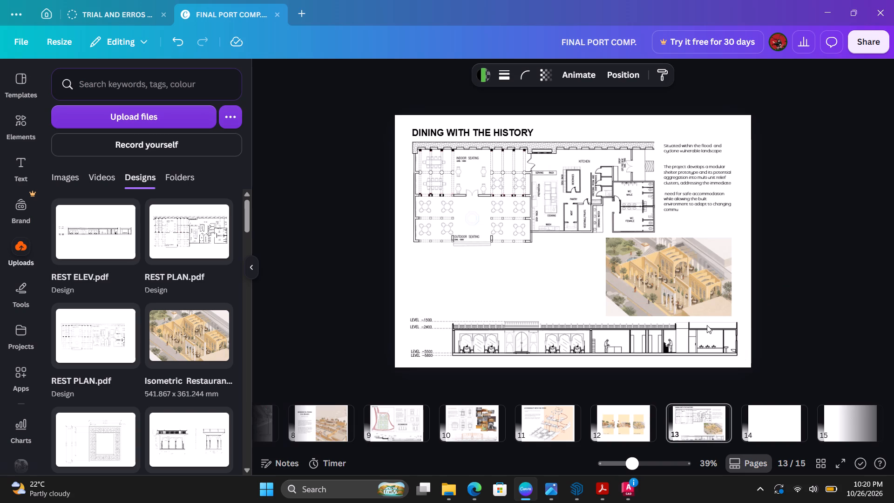
pyautogui.press('Left')
pyautogui.press('Left')
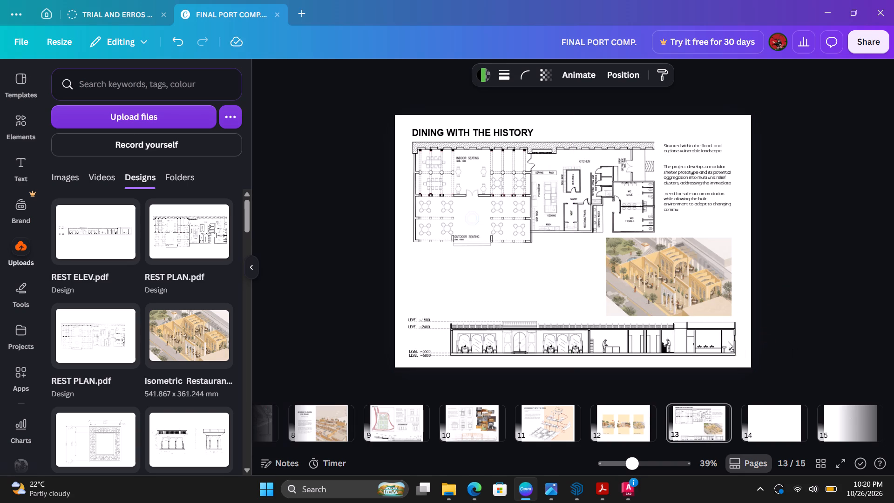
pyautogui.click(728, 341)
pyautogui.click(549, 385)
pyautogui.moveTo(523, 377); pyautogui.dragTo(453, 340)
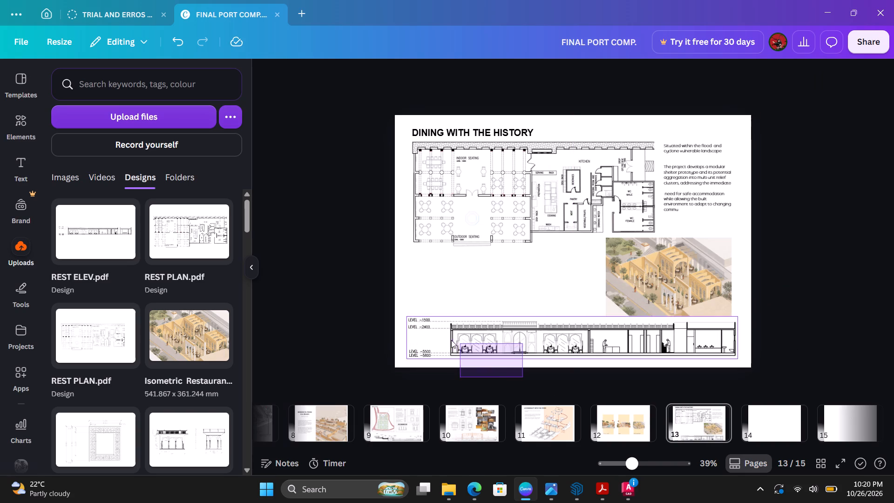
pyautogui.moveTo(410, 359); pyautogui.dragTo(420, 355)
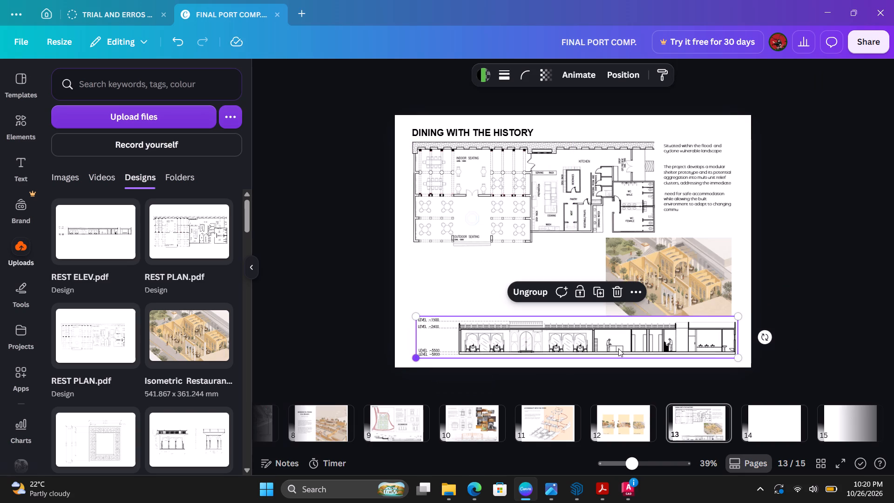
pyautogui.moveTo(768, 371); pyautogui.dragTo(759, 371)
pyautogui.click(814, 338)
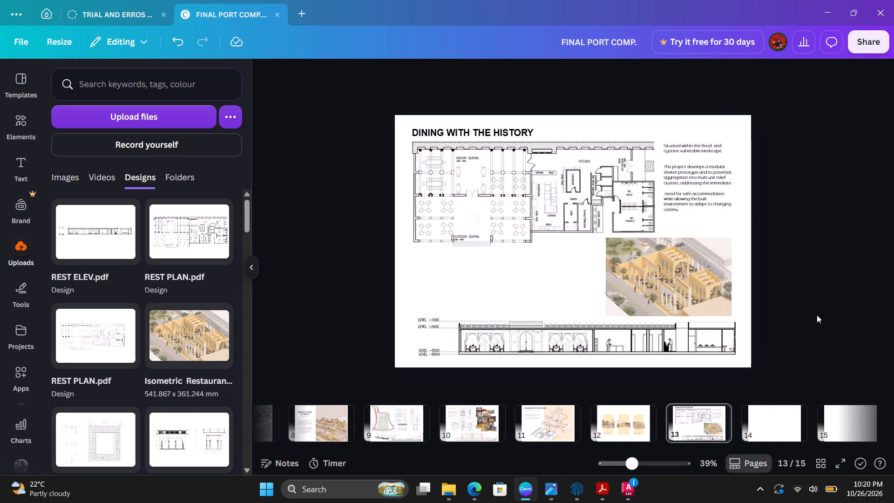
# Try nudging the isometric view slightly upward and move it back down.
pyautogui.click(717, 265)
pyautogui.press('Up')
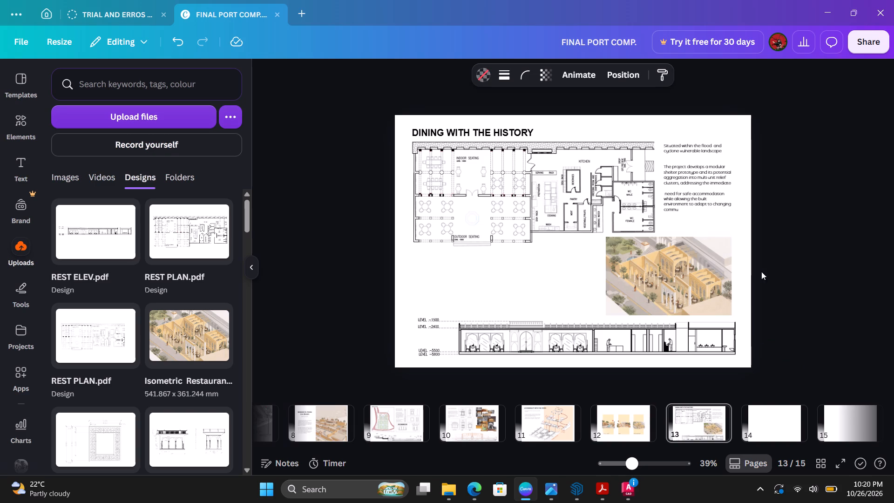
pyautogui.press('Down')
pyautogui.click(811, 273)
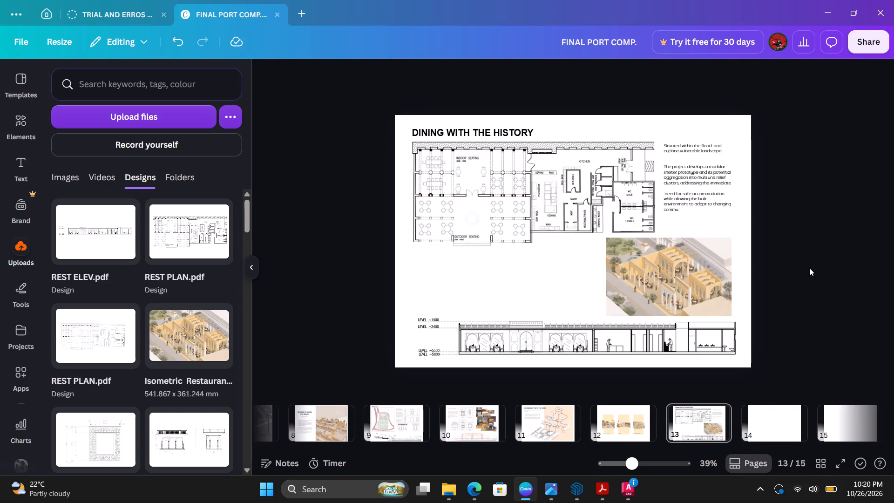
# Lower the description text beside the plan, leaving a small gap above the isometric view.
pyautogui.click(715, 173)
pyautogui.moveTo(707, 170); pyautogui.dragTo(705, 189)
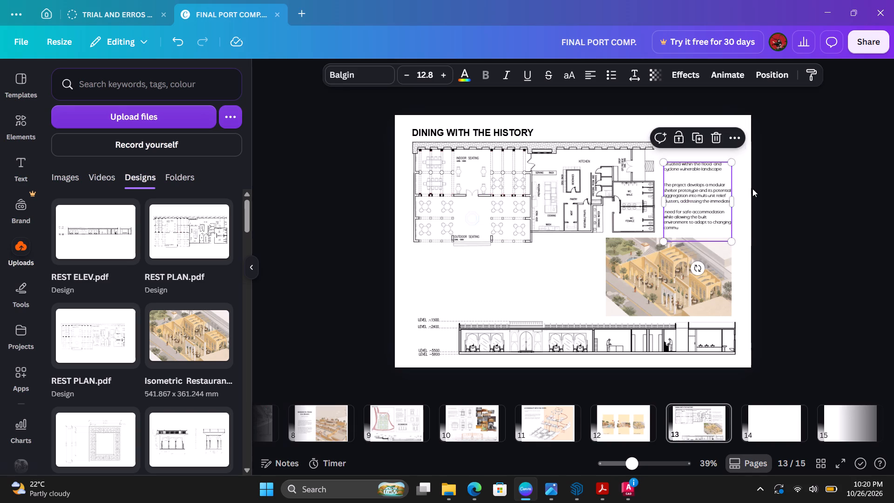
pyautogui.click(807, 187)
pyautogui.click(708, 183)
pyautogui.press('Up')
pyautogui.press('Up')
pyautogui.press('Up')
pyautogui.press('Up')
pyautogui.press('Up')
pyautogui.press('Up')
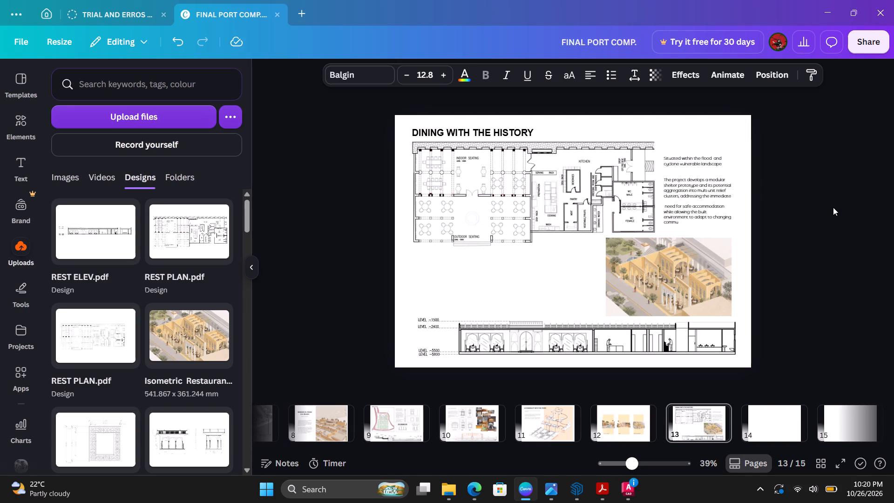
pyautogui.click(834, 209)
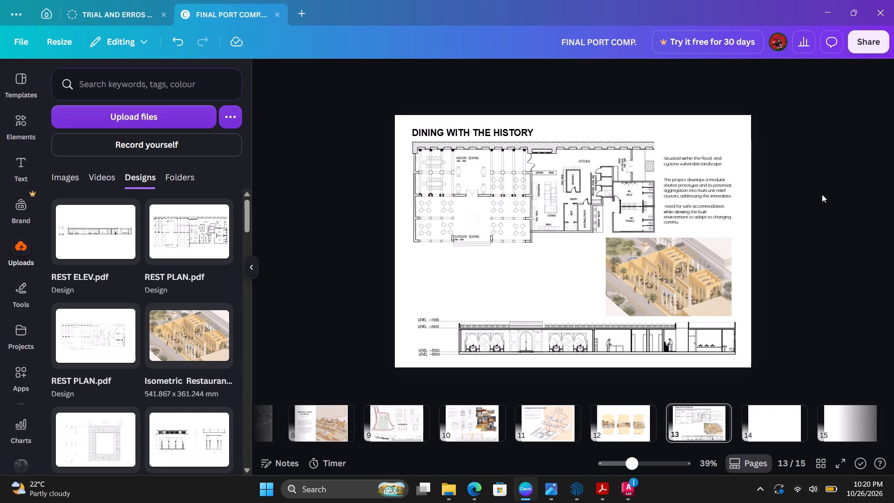
# Examine the section's linework and the isometric view up close, and check the overall layout of page 13.
pyautogui.scroll(7, 501, 390)
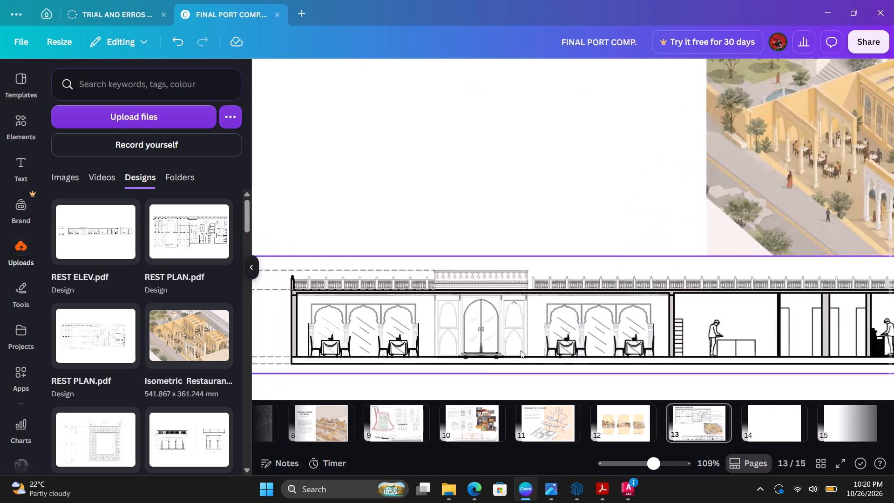
pyautogui.scroll(7, 521, 350)
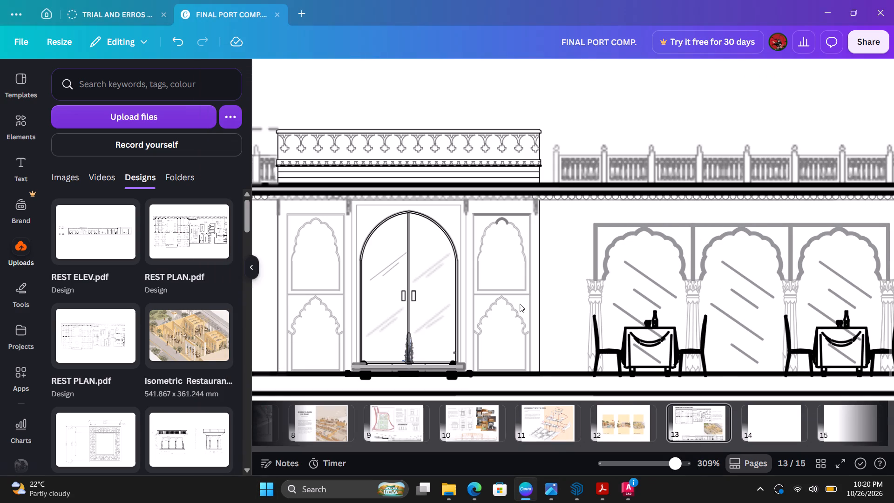
pyautogui.scroll(-3, 522, 278)
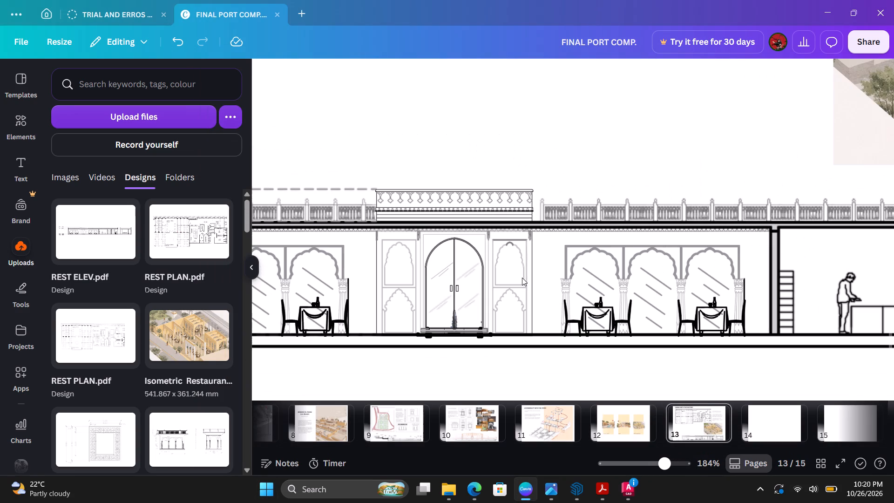
pyautogui.scroll(-6, 522, 278)
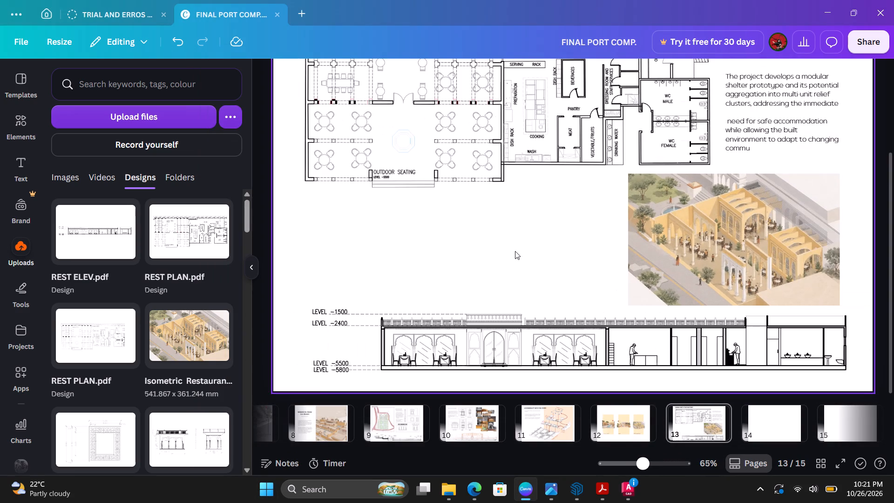
pyautogui.scroll(-4, 515, 251)
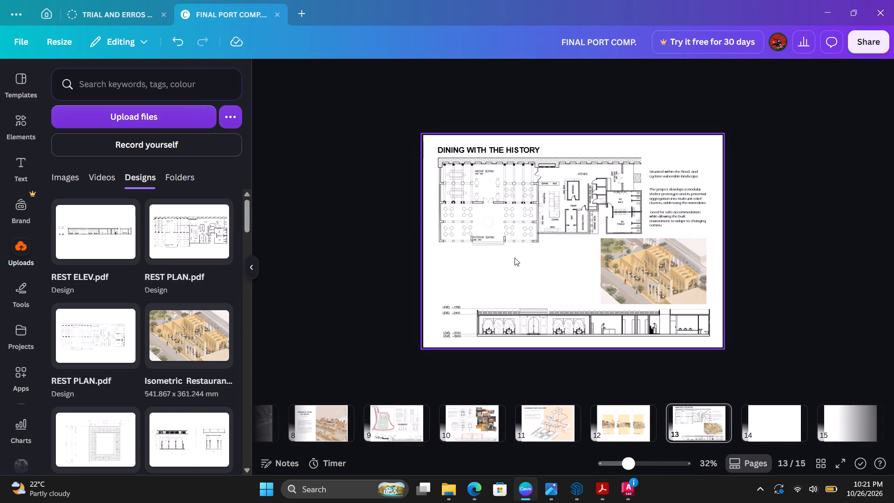
pyautogui.scroll(3, 691, 360)
pyautogui.scroll(4, 783, 288)
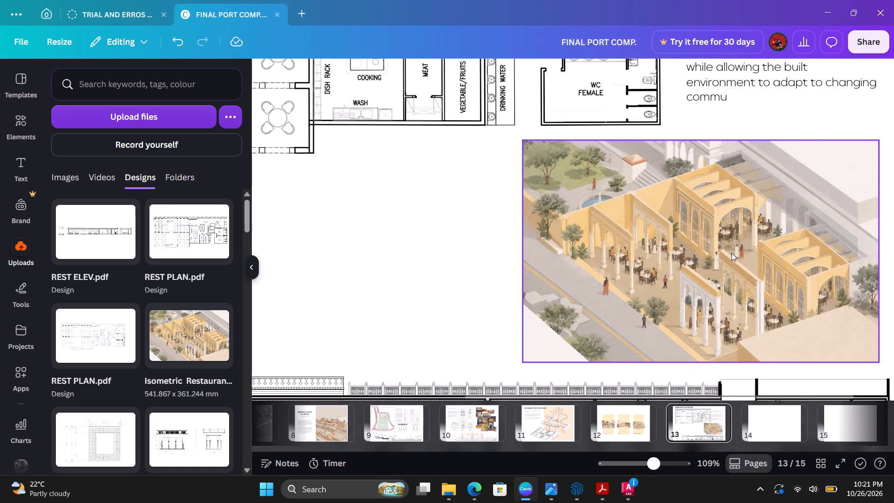
pyautogui.scroll(-5, 731, 253)
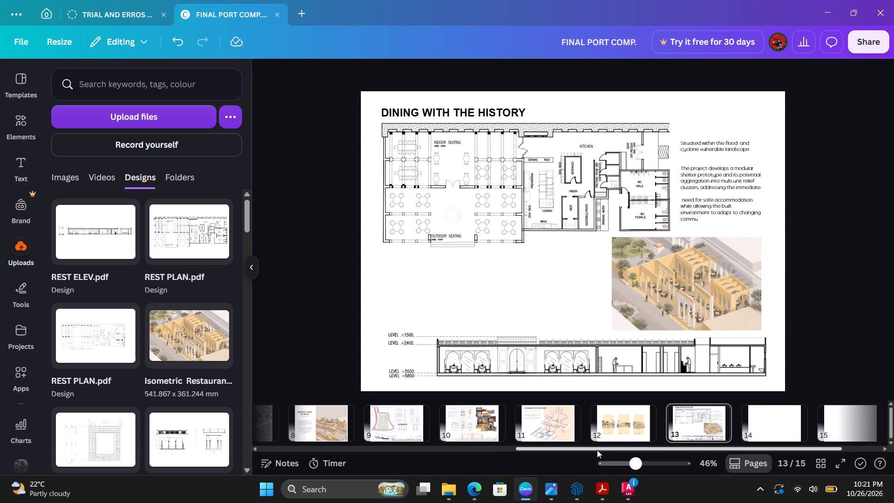
# Review the layouts of pages 9 and 10 for comparison and return to page 13.
pyautogui.moveTo(597, 450); pyautogui.dragTo(365, 434)
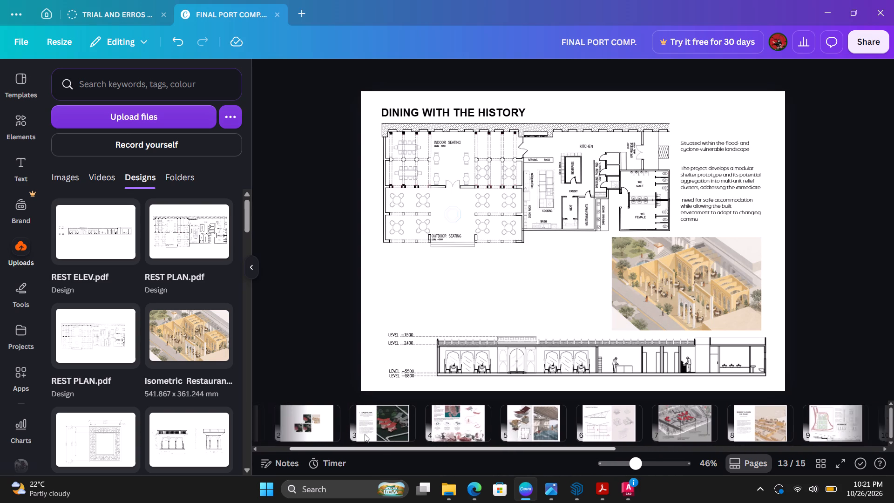
pyautogui.moveTo(365, 434); pyautogui.dragTo(350, 432)
pyautogui.moveTo(515, 449); pyautogui.dragTo(424, 445)
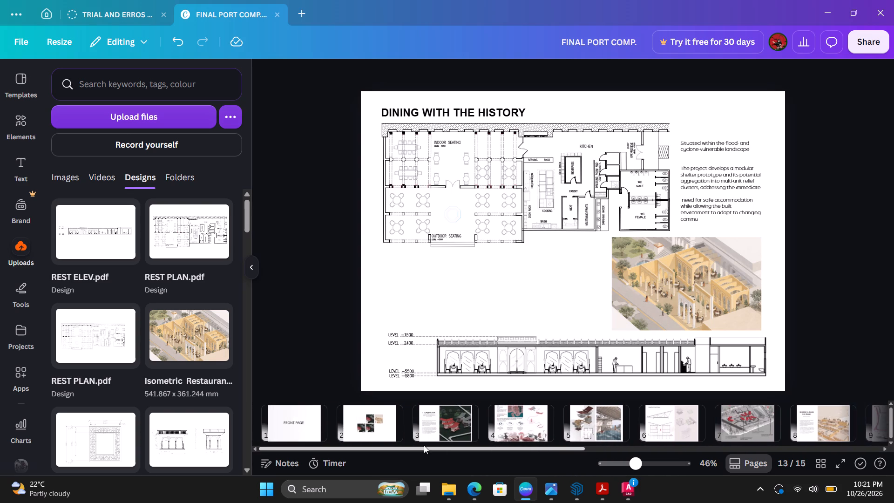
pyautogui.moveTo(424, 445); pyautogui.dragTo(679, 444)
pyautogui.click(639, 428)
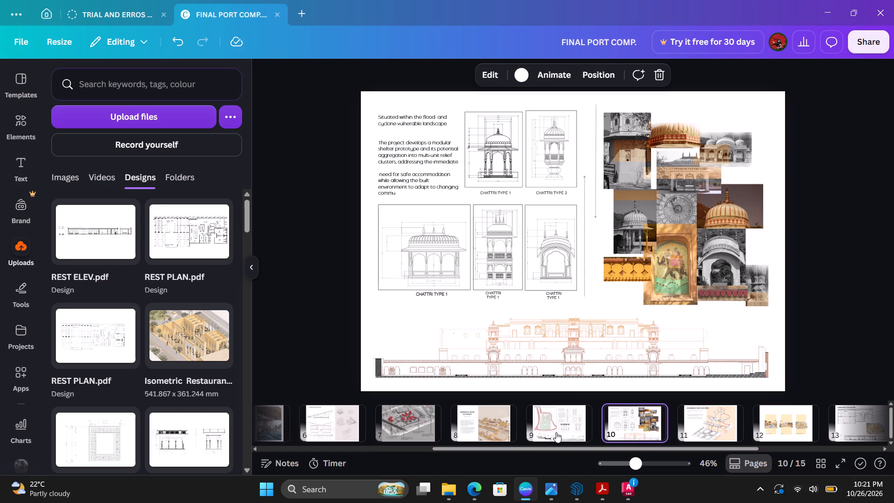
pyautogui.click(555, 432)
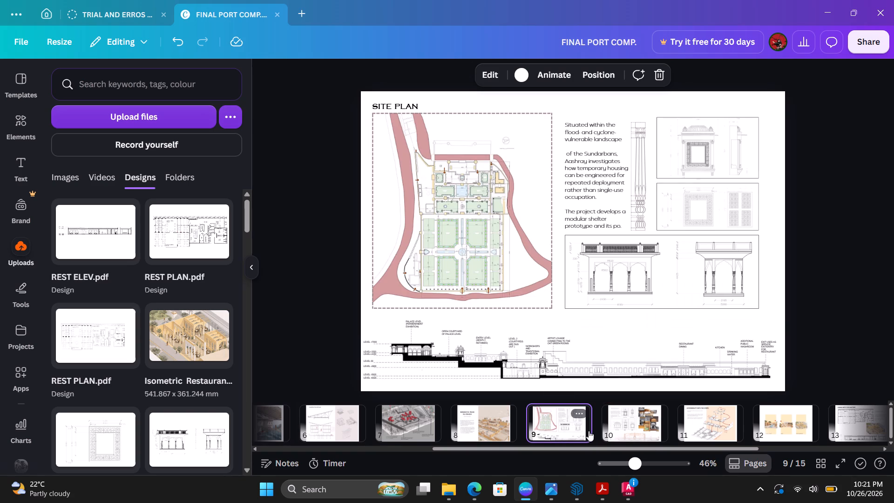
pyautogui.click(623, 426)
pyautogui.click(548, 411)
pyautogui.click(643, 427)
pyautogui.moveTo(594, 448); pyautogui.dragTo(787, 456)
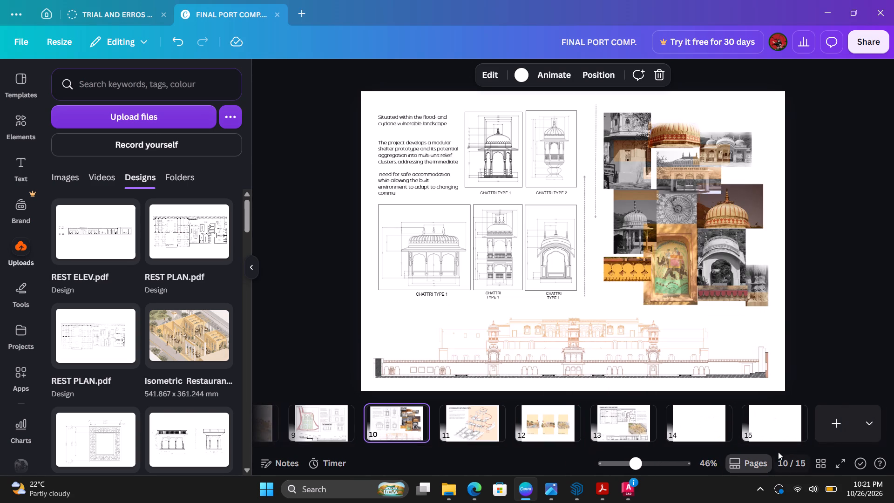
pyautogui.click(635, 418)
# Add the uploaded LEVEL 0 PALACE detail design as a new page after page 13.
pyautogui.scroll(-4, 225, 323)
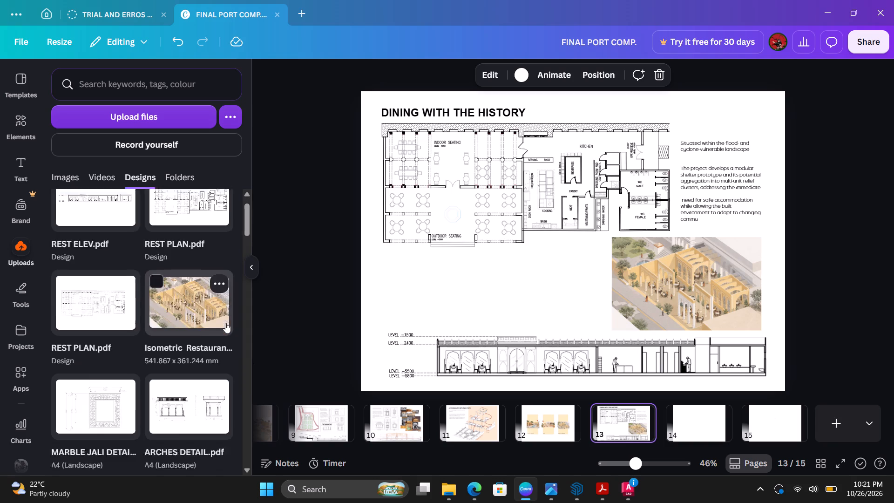
pyautogui.scroll(-4, 225, 323)
pyautogui.scroll(3, 225, 323)
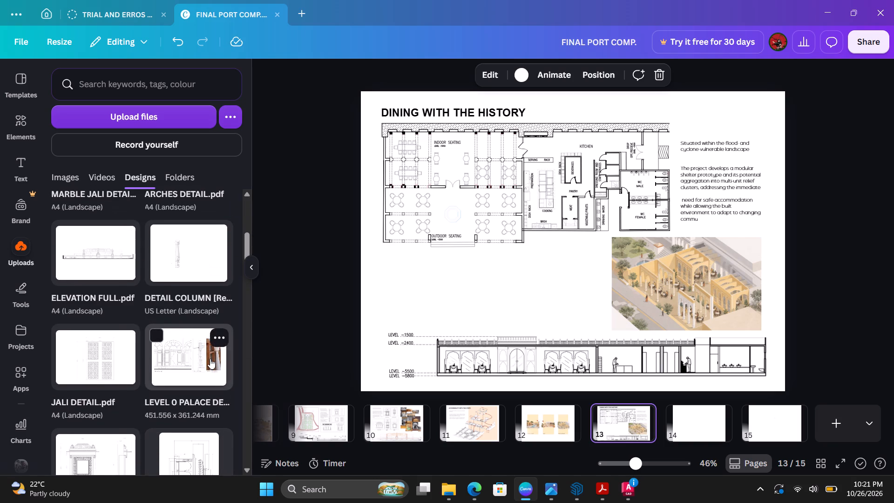
pyautogui.click(183, 354)
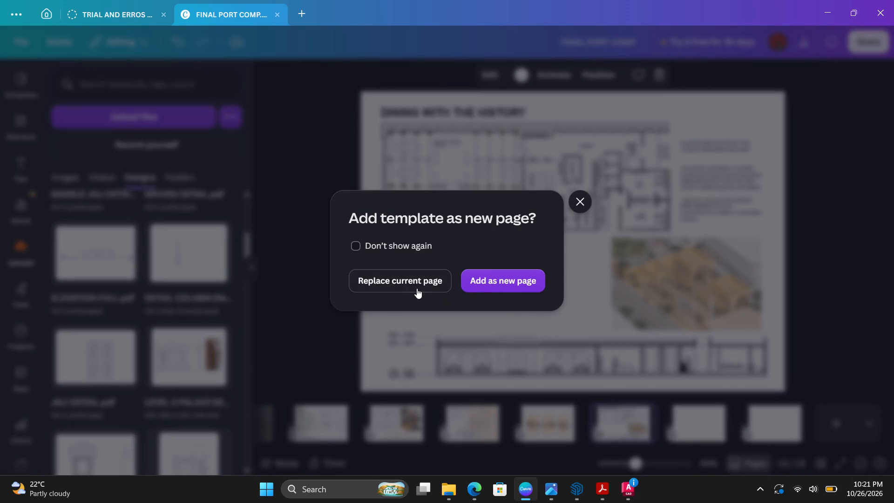
pyautogui.click(490, 286)
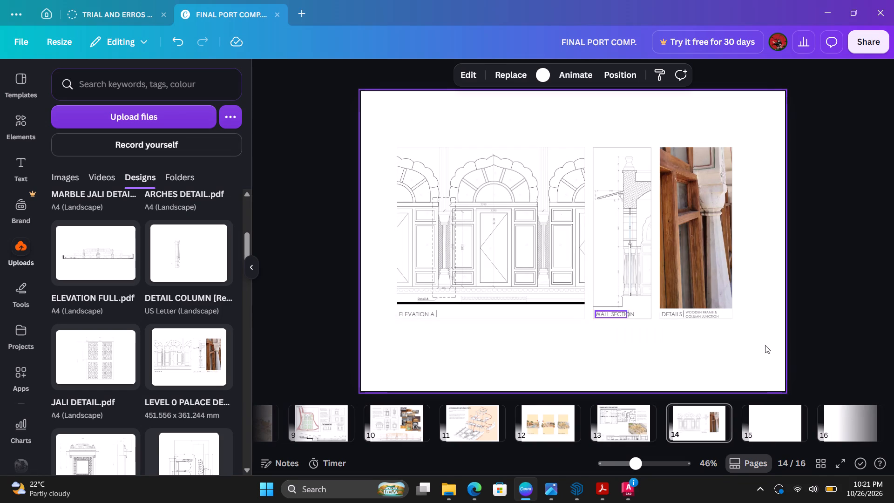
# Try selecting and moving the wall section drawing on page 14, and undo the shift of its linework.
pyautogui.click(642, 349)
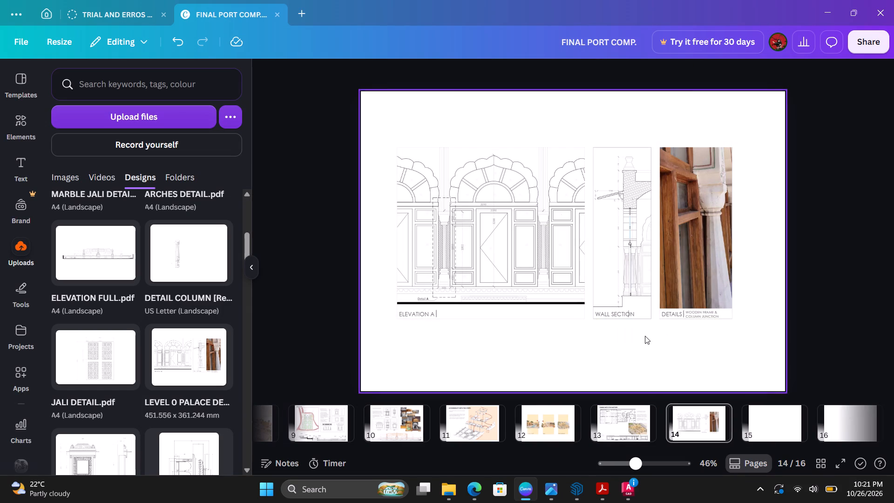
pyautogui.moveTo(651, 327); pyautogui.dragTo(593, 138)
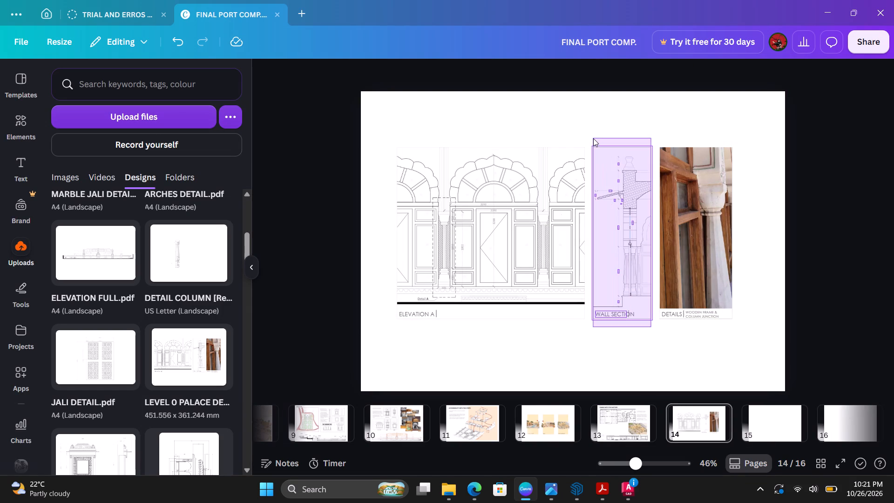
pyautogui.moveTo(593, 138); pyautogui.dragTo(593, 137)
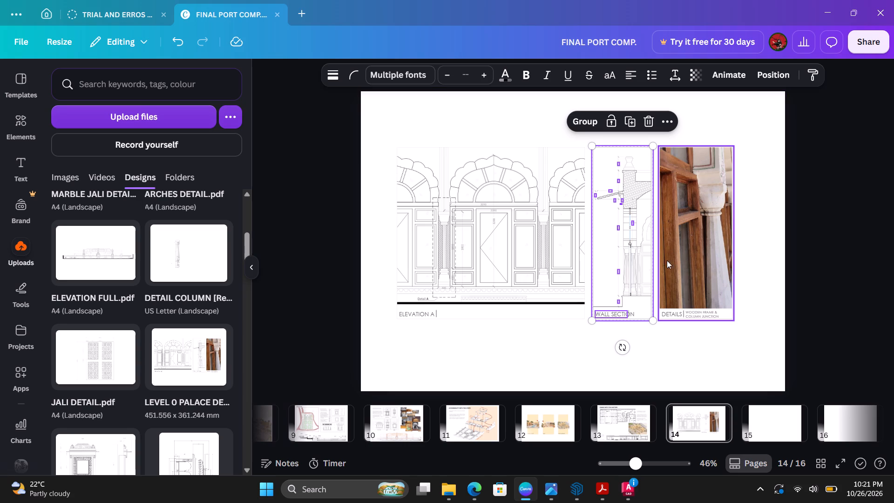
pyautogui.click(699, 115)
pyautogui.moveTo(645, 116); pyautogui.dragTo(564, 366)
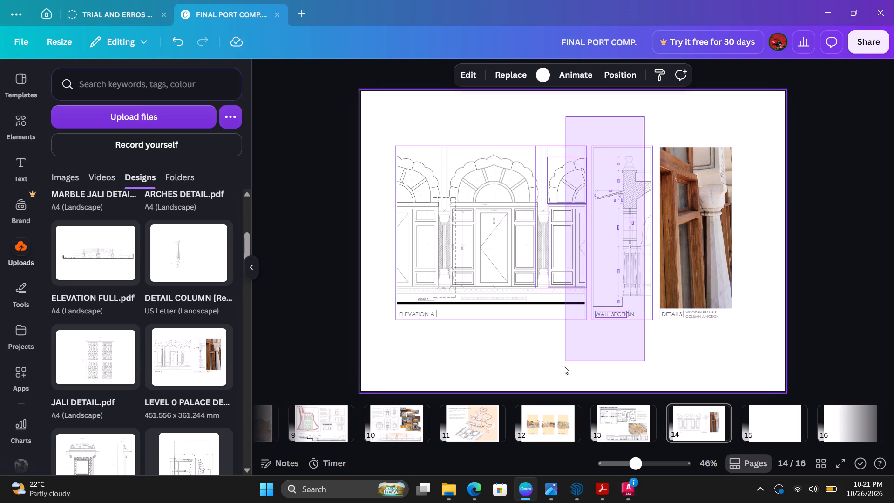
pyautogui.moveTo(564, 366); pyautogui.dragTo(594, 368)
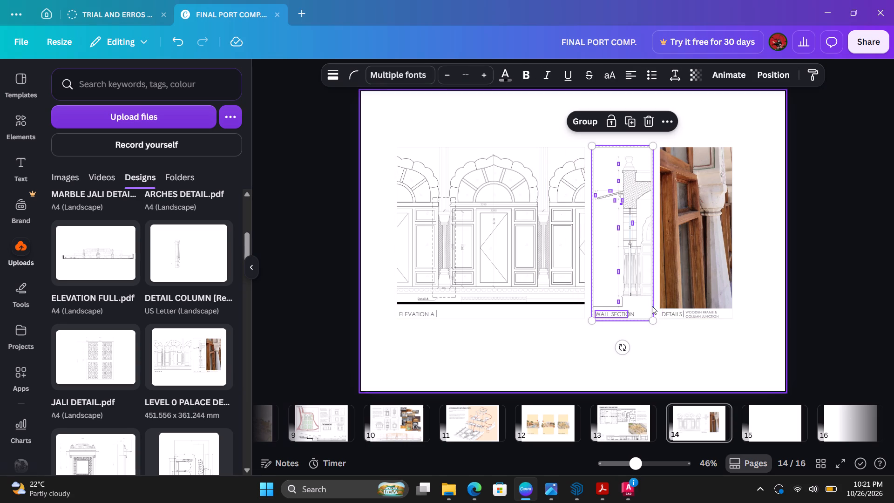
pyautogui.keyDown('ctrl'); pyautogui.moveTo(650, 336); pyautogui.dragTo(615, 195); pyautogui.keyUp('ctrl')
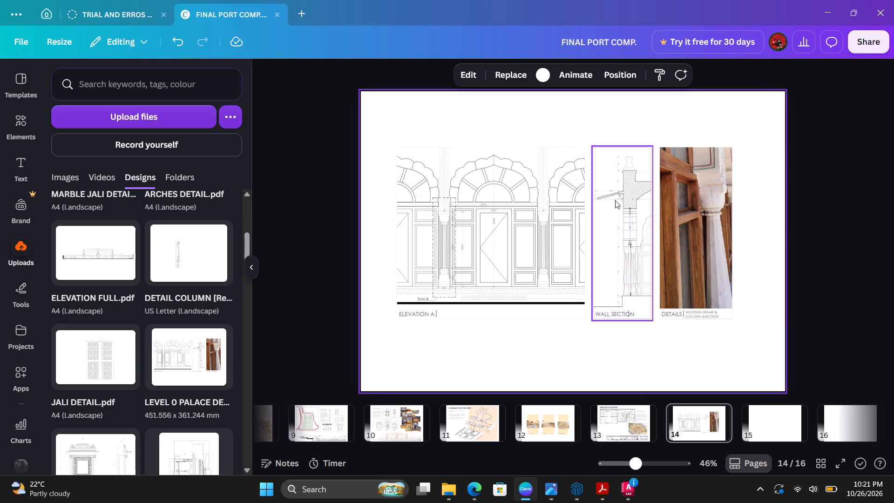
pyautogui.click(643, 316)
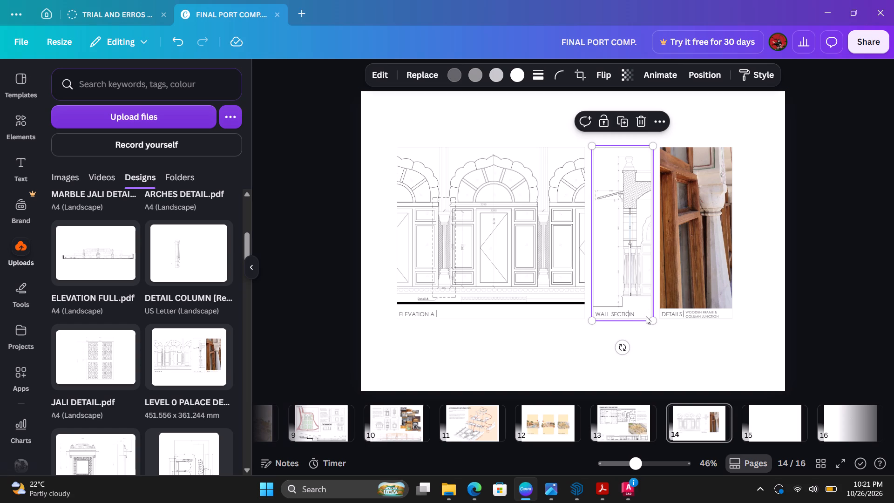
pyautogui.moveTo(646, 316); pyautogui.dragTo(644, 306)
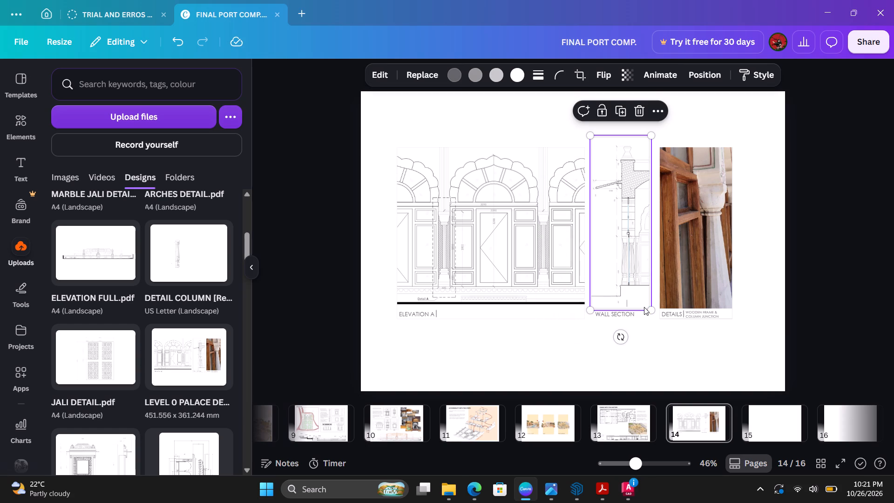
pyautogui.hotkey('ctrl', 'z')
# Select all parts of the wall section on page 14, including its caption, and group them.
pyautogui.click(648, 338)
pyautogui.moveTo(656, 322); pyautogui.dragTo(644, 258)
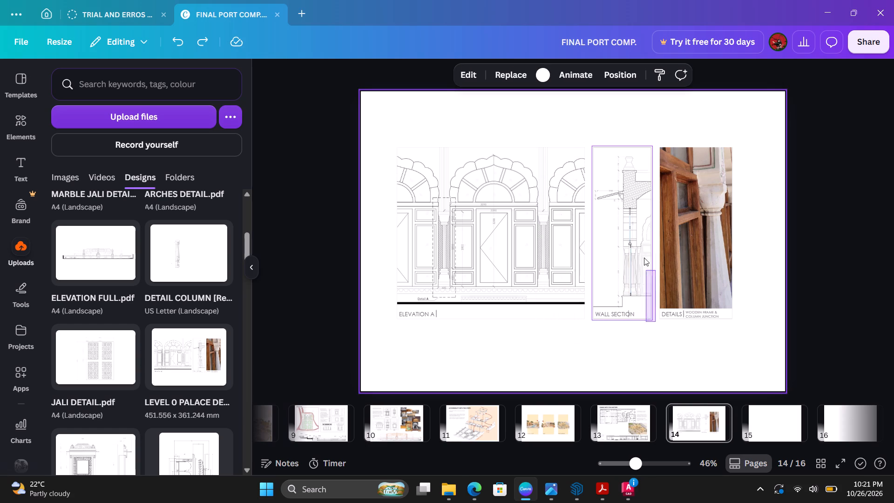
pyautogui.moveTo(644, 258); pyautogui.dragTo(587, 127)
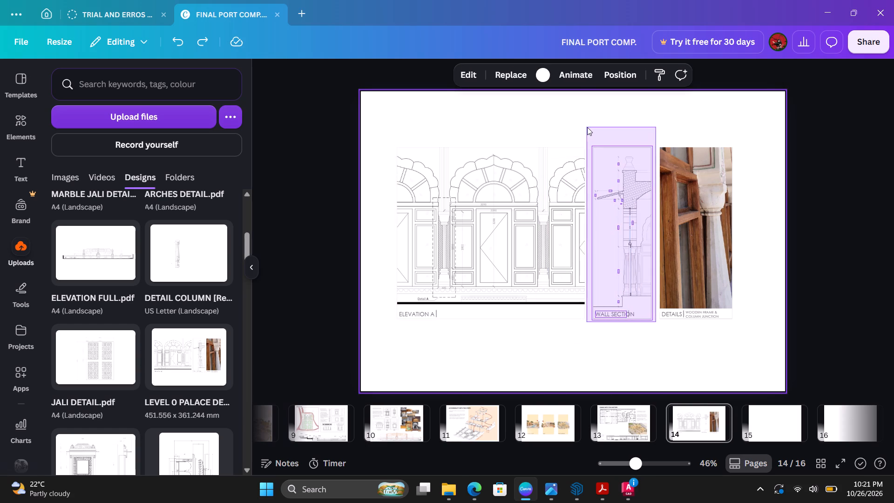
pyautogui.moveTo(587, 127); pyautogui.dragTo(589, 127)
pyautogui.click(588, 128)
# Move the grouped wall section from page 14 onto page 13.
pyautogui.moveTo(637, 214); pyautogui.dragTo(591, 238)
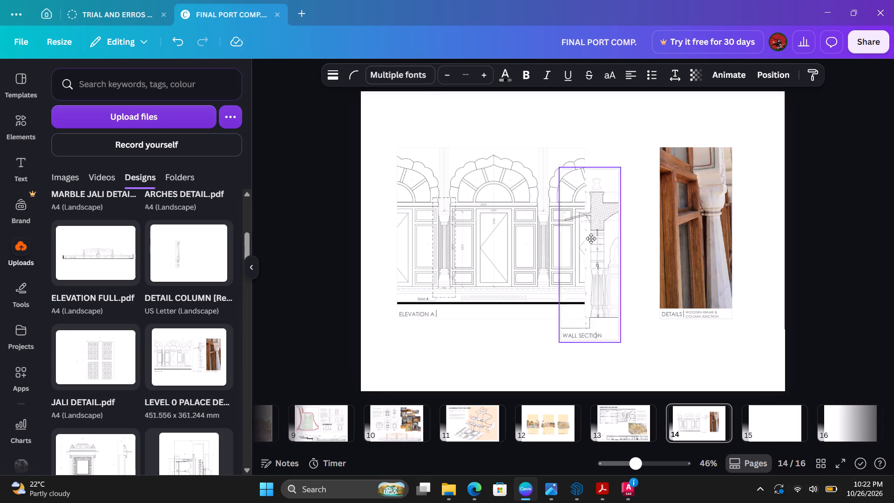
pyautogui.moveTo(591, 238); pyautogui.dragTo(690, 377)
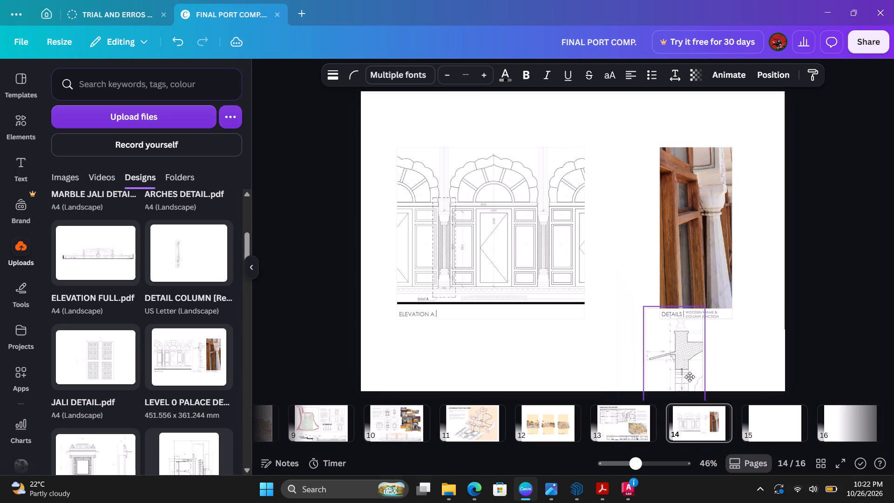
pyautogui.moveTo(690, 377); pyautogui.dragTo(609, 415)
# Scale down the wall section on page 13 and place it beside the isometric view, matching that view's height.
pyautogui.moveTo(614, 216); pyautogui.dragTo(590, 231)
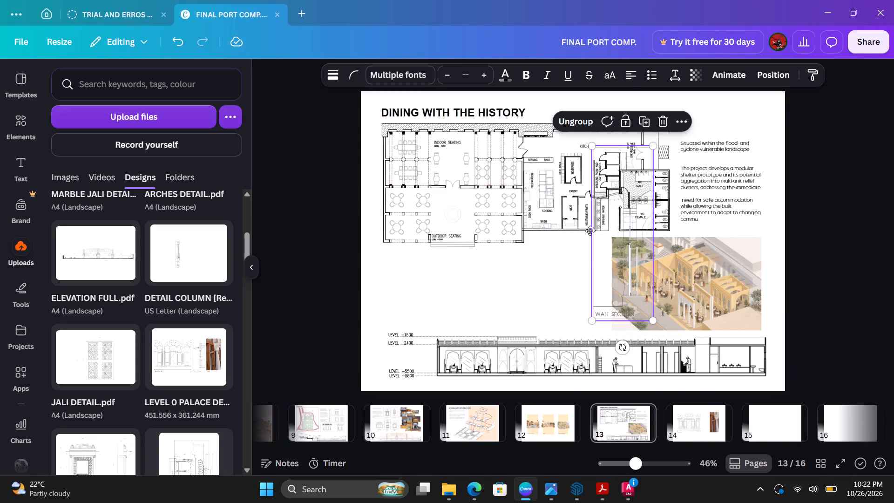
pyautogui.moveTo(590, 231); pyautogui.dragTo(566, 229)
pyautogui.moveTo(606, 162); pyautogui.dragTo(591, 210)
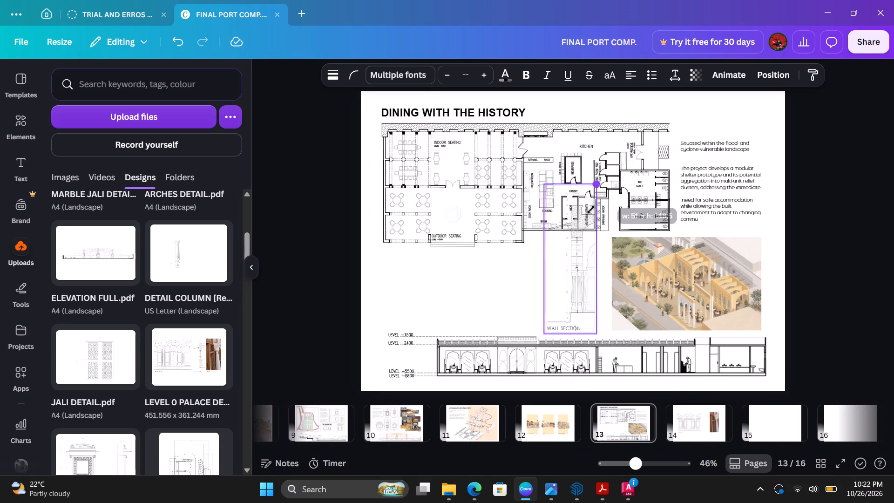
pyautogui.moveTo(591, 210); pyautogui.dragTo(579, 240)
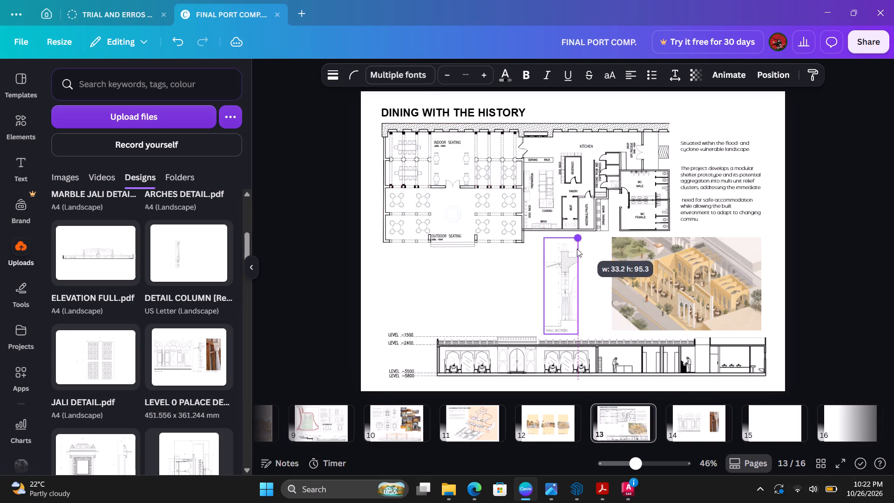
pyautogui.moveTo(557, 265); pyautogui.dragTo(584, 265)
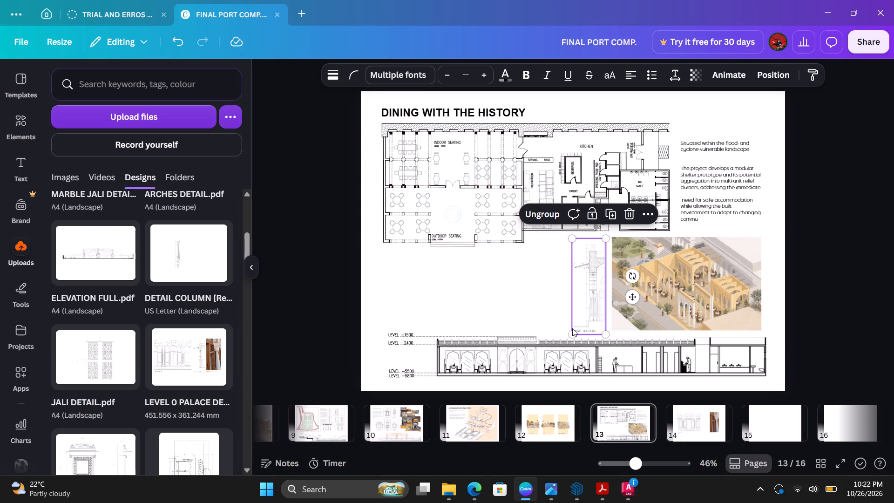
pyautogui.moveTo(572, 335); pyautogui.dragTo(576, 330)
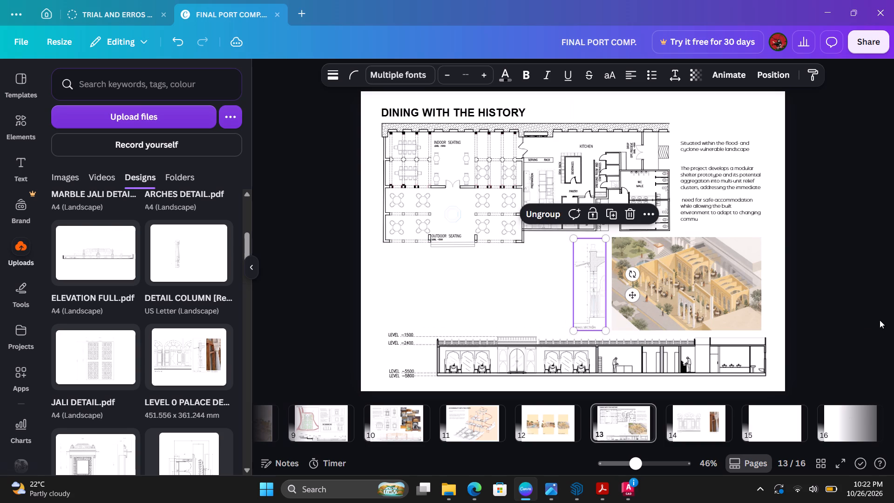
pyautogui.click(880, 320)
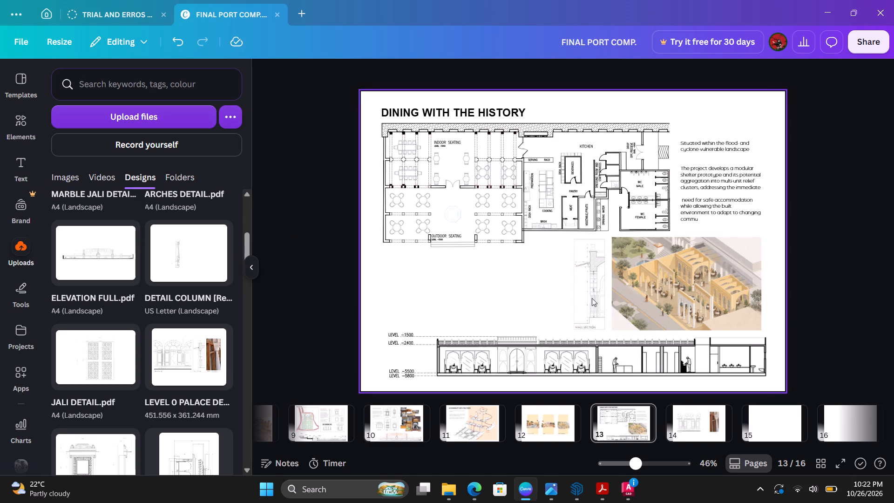
# Examine the reduced wall section's linework and caption up close on page 13, along with its spacing from neighbouring drawings.
pyautogui.scroll(3, 549, 328)
pyautogui.scroll(7, 607, 319)
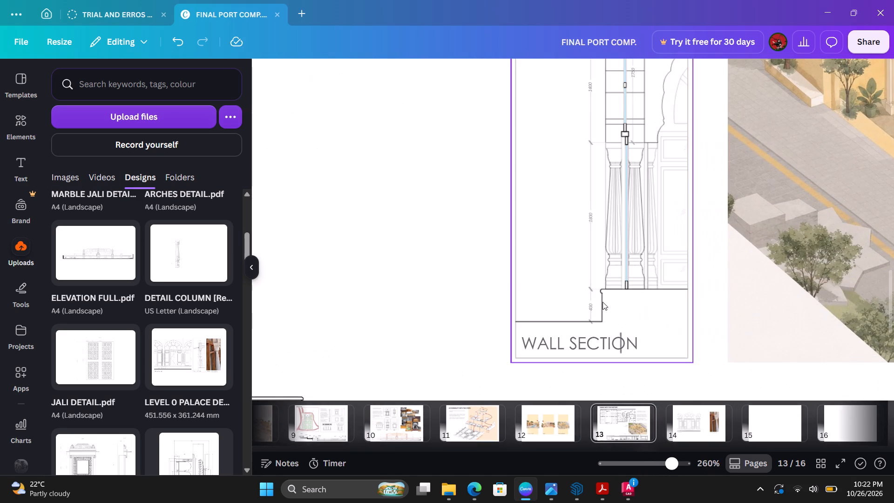
pyautogui.scroll(-4, 577, 279)
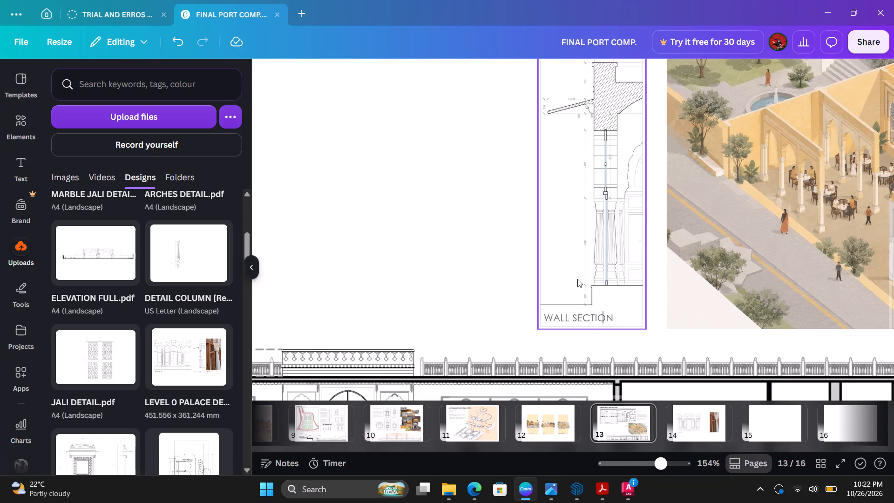
pyautogui.scroll(6, 597, 279)
pyautogui.scroll(-3, 607, 273)
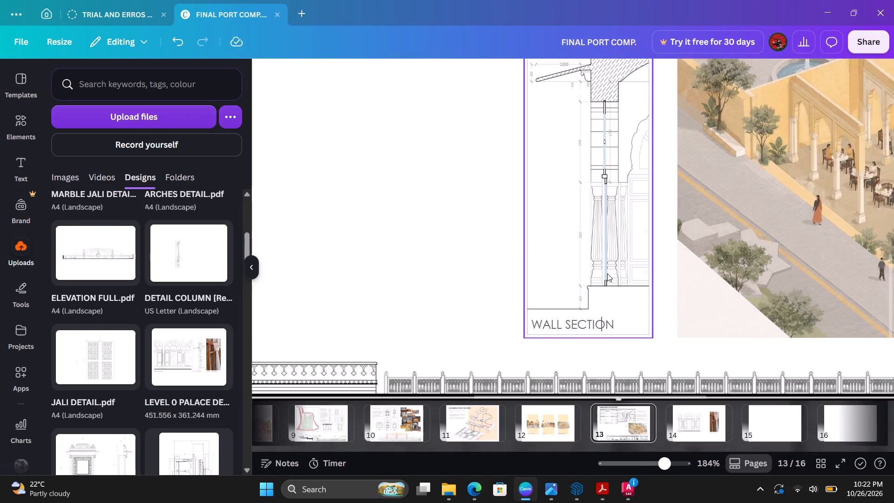
pyautogui.scroll(-4, 607, 273)
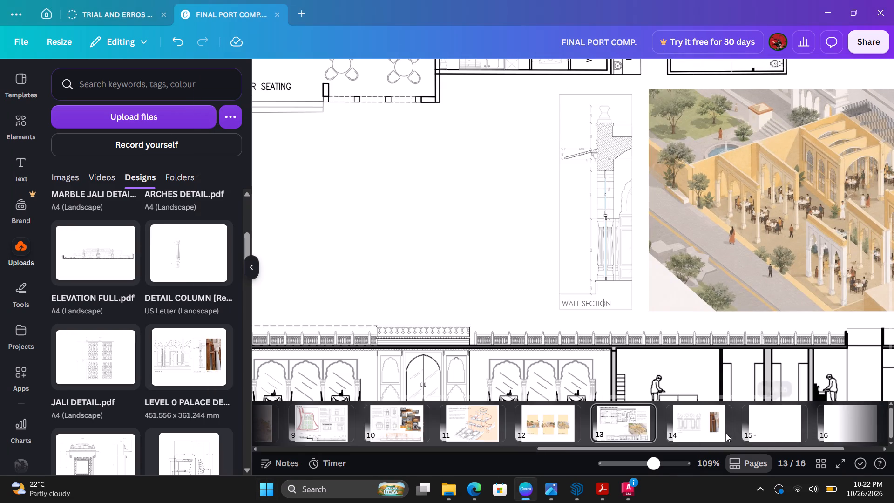
# Select all parts of the Elevation A drawing on page 14, including its caption, and group them.
pyautogui.click(703, 429)
pyautogui.scroll(-3, 628, 297)
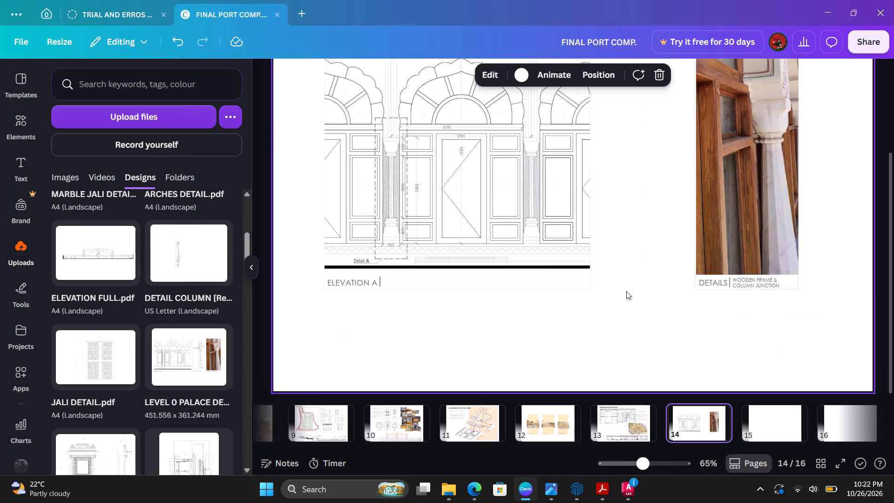
pyautogui.scroll(-2, 626, 291)
pyautogui.scroll(2, 536, 247)
pyautogui.click(536, 247)
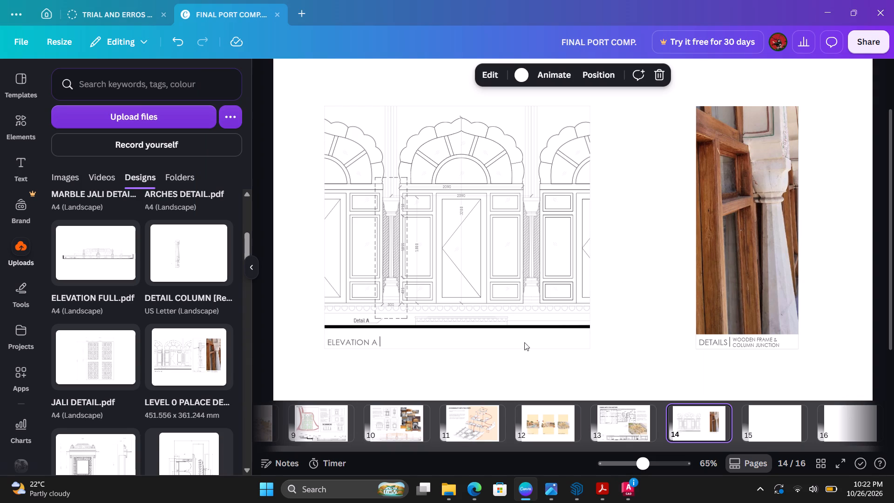
pyautogui.scroll(-1, 563, 316)
pyautogui.click(617, 343)
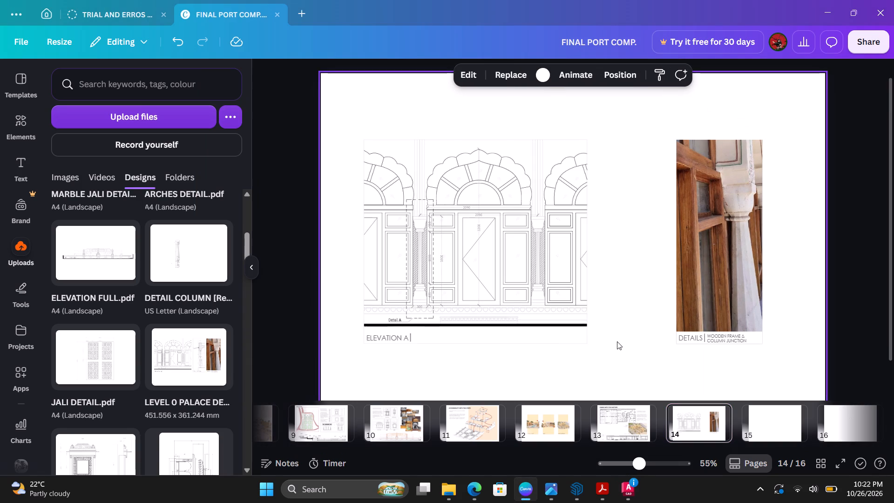
pyautogui.moveTo(625, 354); pyautogui.dragTo(492, 262)
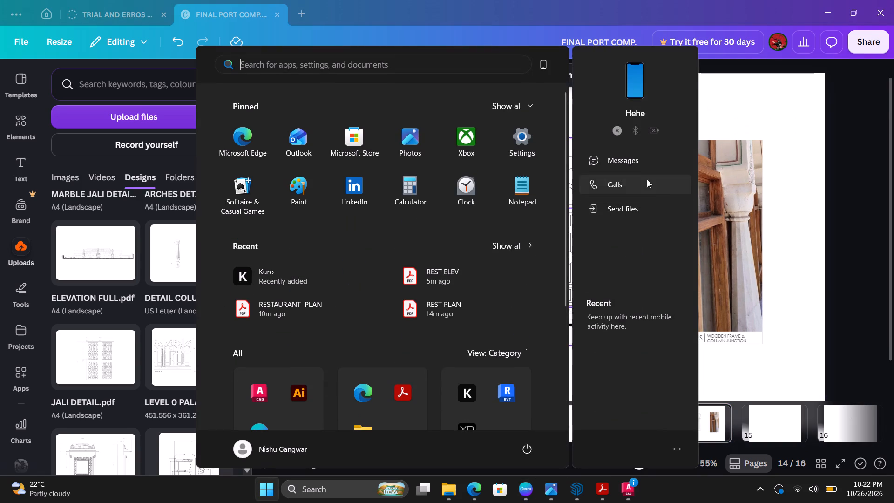
pyautogui.press('Escape')
pyautogui.click(637, 136)
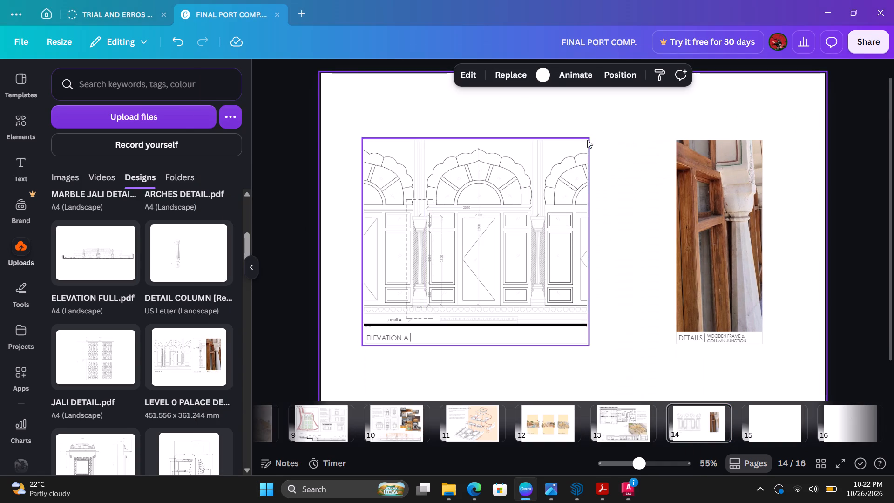
pyautogui.click(579, 141)
pyautogui.moveTo(635, 128); pyautogui.dragTo(582, 189)
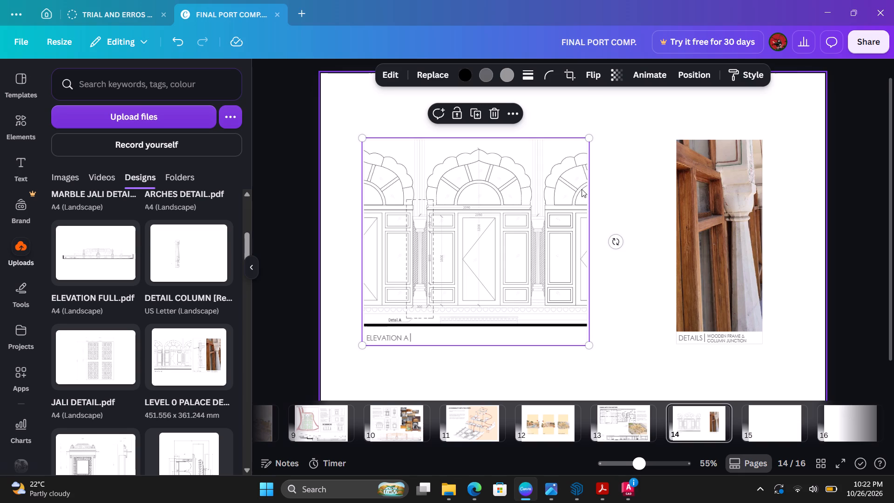
pyautogui.moveTo(582, 189); pyautogui.dragTo(349, 358)
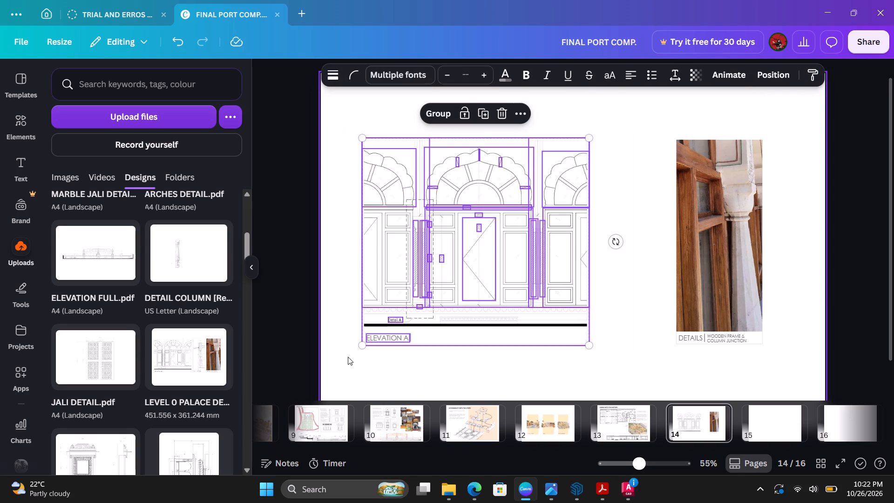
pyautogui.click(433, 113)
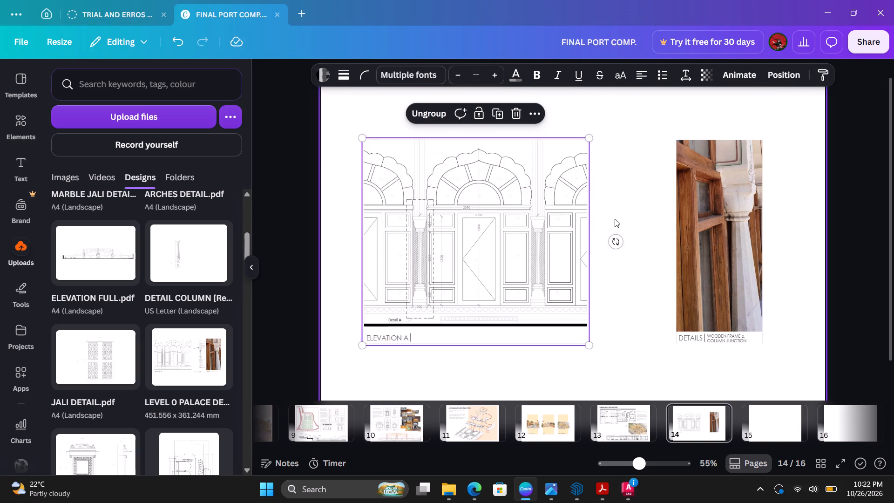
pyautogui.click(615, 219)
pyautogui.click(580, 200)
pyautogui.press('Escape')
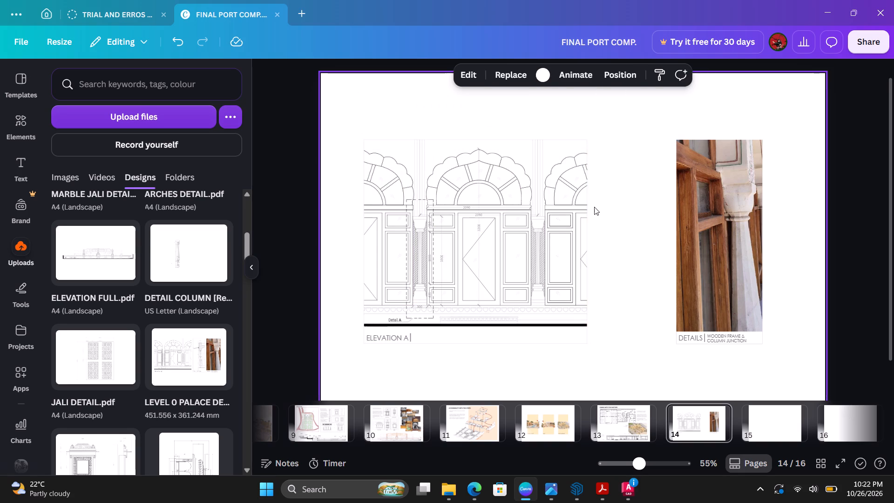
# Add a rectangle on page 14, stretch it over the right end of the Elevation A drawing, and colour it white to mask that part.
pyautogui.click(27, 131)
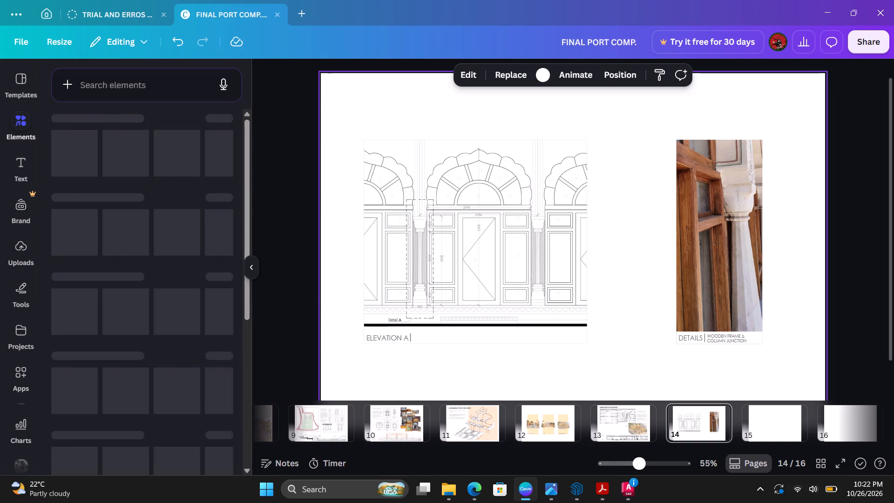
pyautogui.click(133, 88)
pyautogui.write('RE')
pyautogui.click(132, 173)
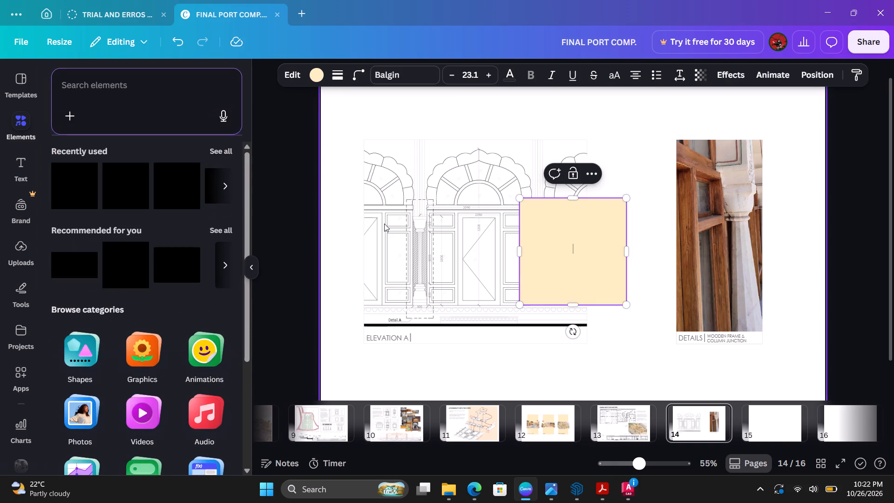
pyautogui.moveTo(581, 233); pyautogui.dragTo(604, 173)
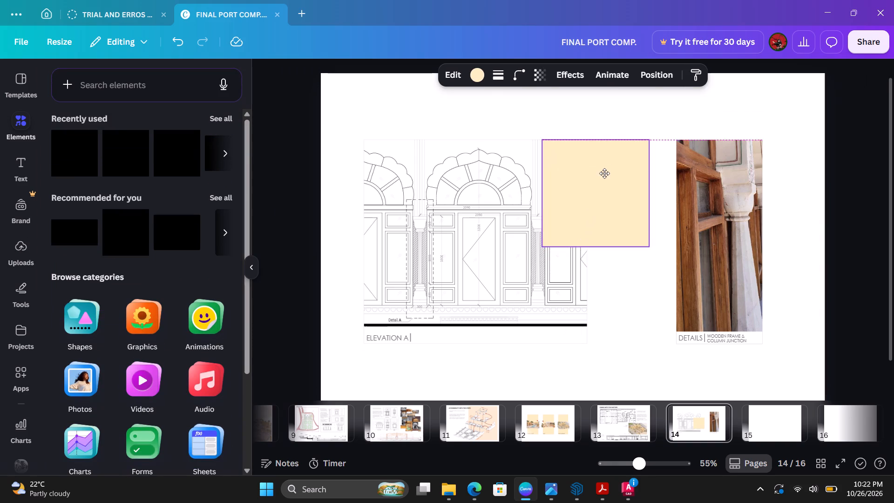
pyautogui.moveTo(604, 173); pyautogui.dragTo(606, 164)
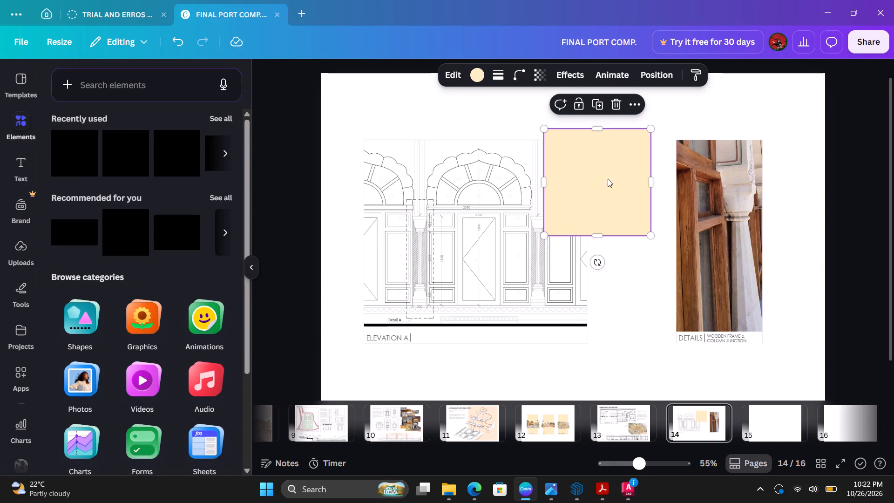
pyautogui.moveTo(595, 233); pyautogui.dragTo(596, 328)
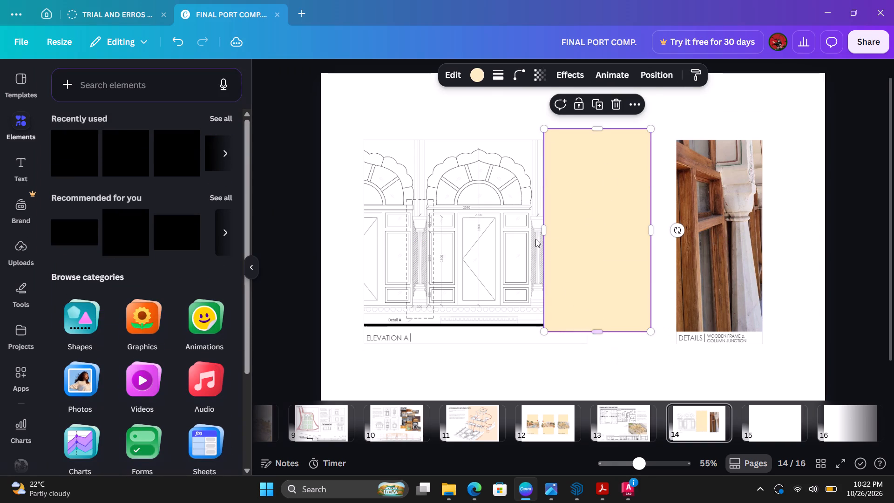
pyautogui.click(477, 76)
pyautogui.click(196, 164)
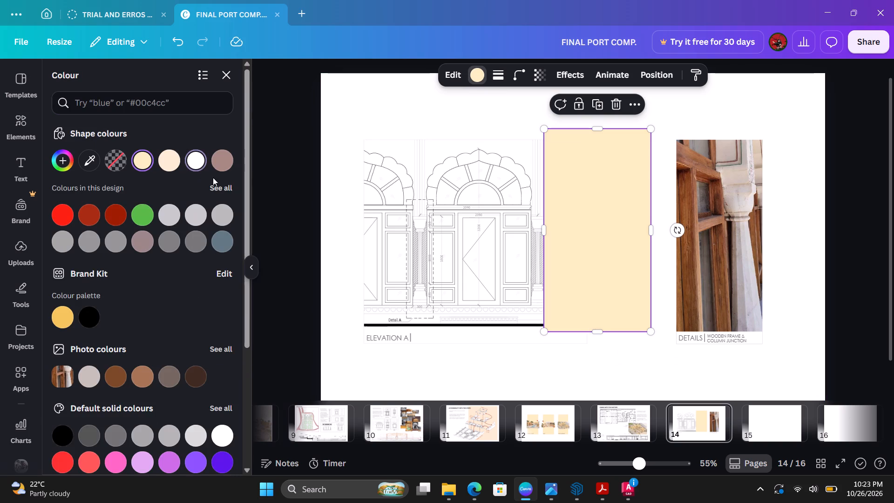
pyautogui.click(803, 243)
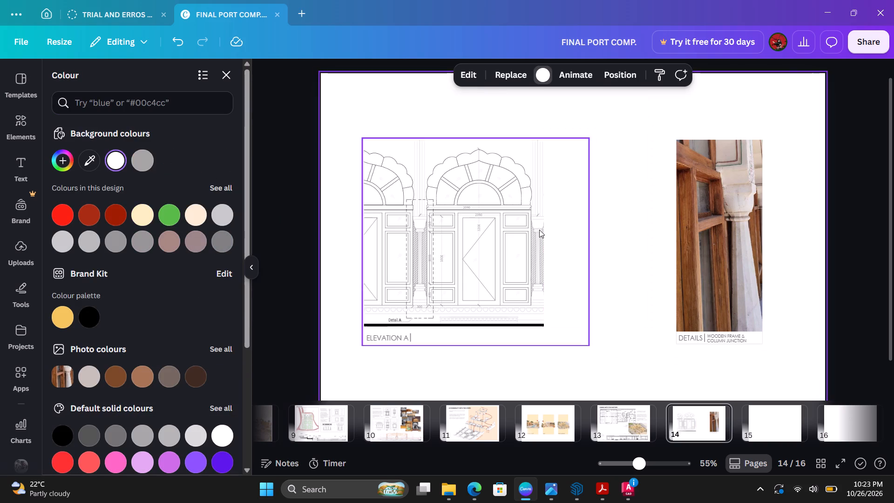
# Duplicate the white masking rectangle and place the copy over the left end of the Elevation A drawing.
pyautogui.click(574, 226)
pyautogui.hotkey('ctrl', 'd')
pyautogui.moveTo(611, 242); pyautogui.dragTo(545, 237)
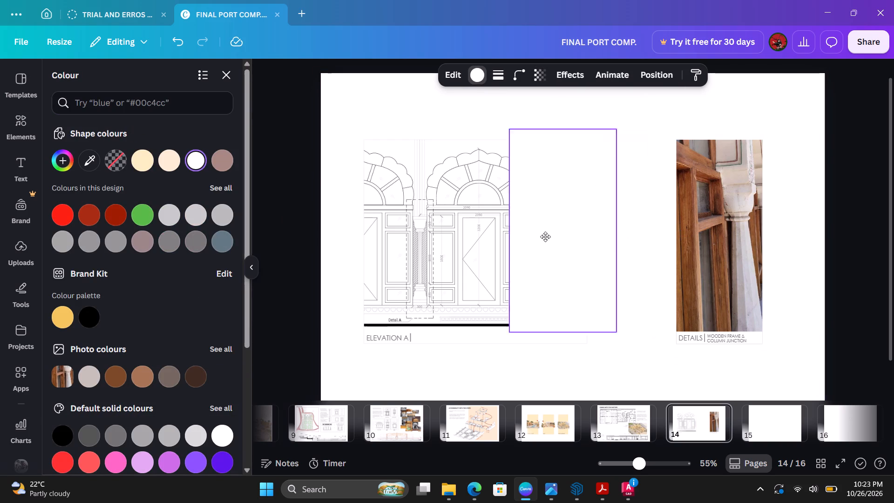
pyautogui.moveTo(545, 237); pyautogui.dragTo(350, 254)
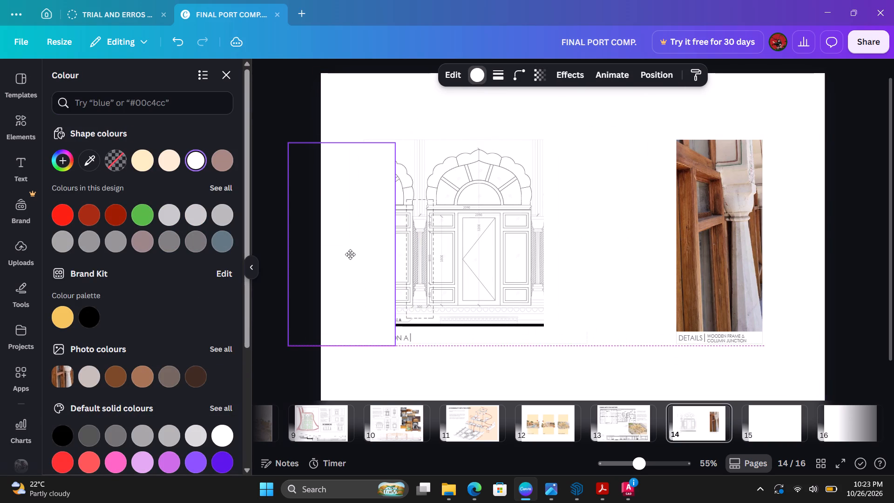
pyautogui.moveTo(350, 254); pyautogui.dragTo(366, 255)
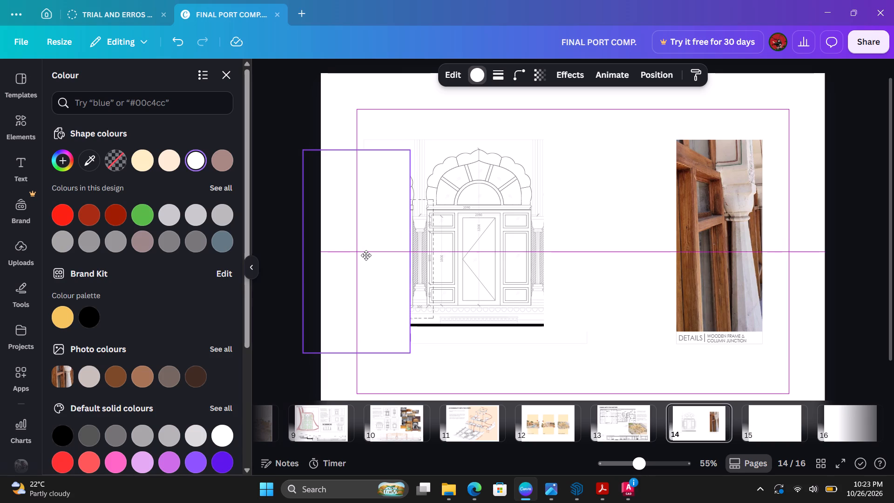
pyautogui.moveTo(366, 255); pyautogui.dragTo(342, 251)
pyautogui.click(435, 385)
# Move the ELEVATION A caption text to the other side of its vertical bar, beneath the drawing and level with the bar.
pyautogui.click(413, 336)
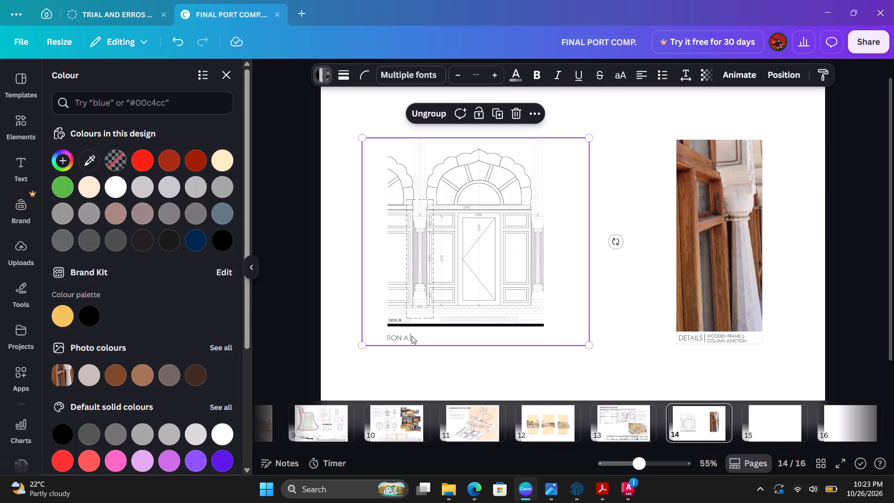
pyautogui.click(407, 337)
pyautogui.moveTo(400, 337); pyautogui.dragTo(461, 339)
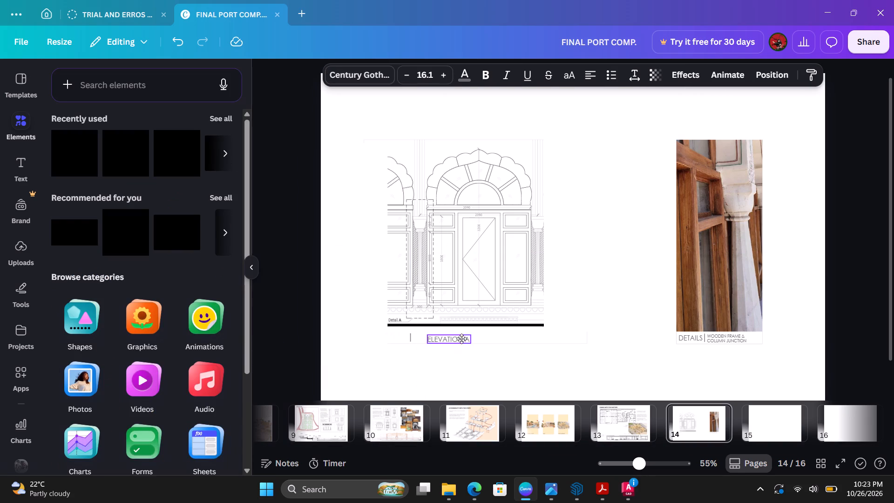
pyautogui.moveTo(461, 339); pyautogui.dragTo(447, 337)
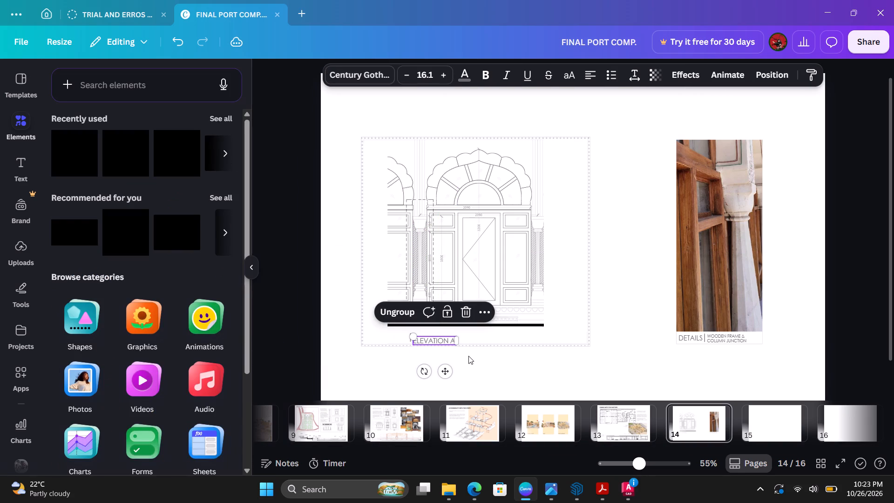
pyautogui.press('Up')
pyautogui.press('Up')
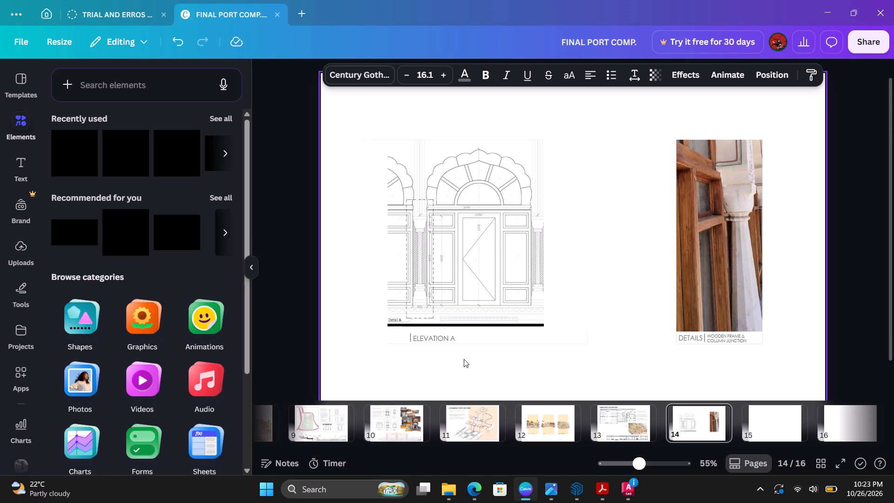
pyautogui.press('Up')
pyautogui.click(393, 358)
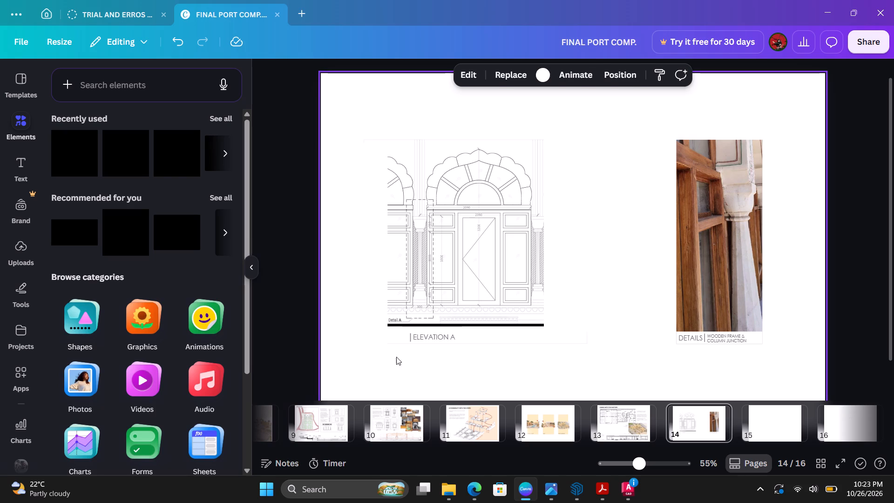
# Change the caption text below the drawing to ARCHED WINDOW ELEVATION.
pyautogui.keyDown('alt'); pyautogui.scroll(3, 427, 356); pyautogui.keyUp('alt')
pyautogui.scroll(5, 432, 360)
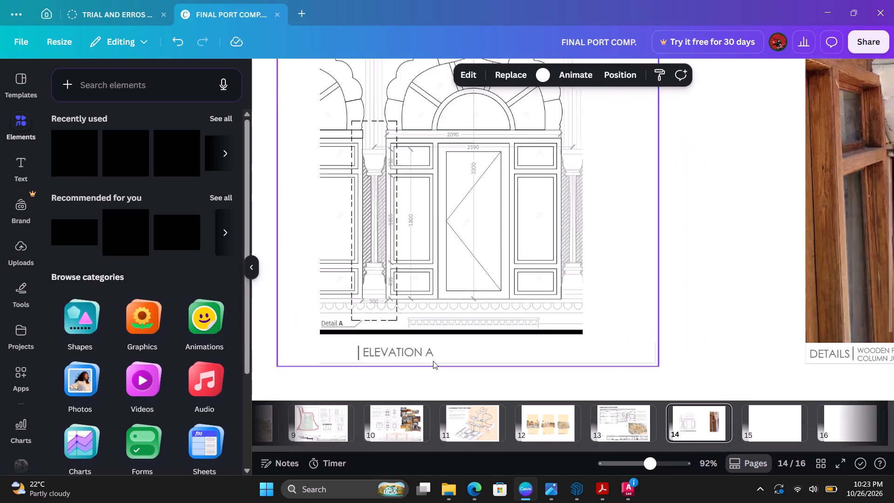
pyautogui.scroll(1, 433, 361)
pyautogui.click(400, 352)
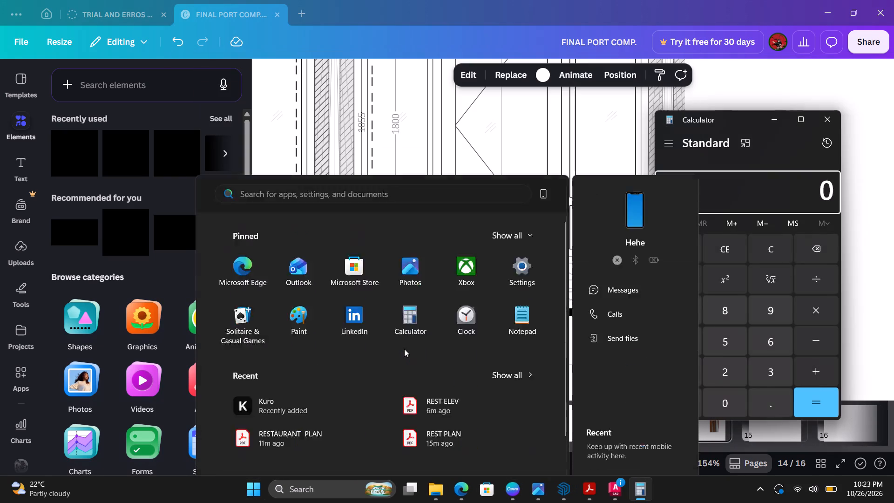
pyautogui.click(829, 123)
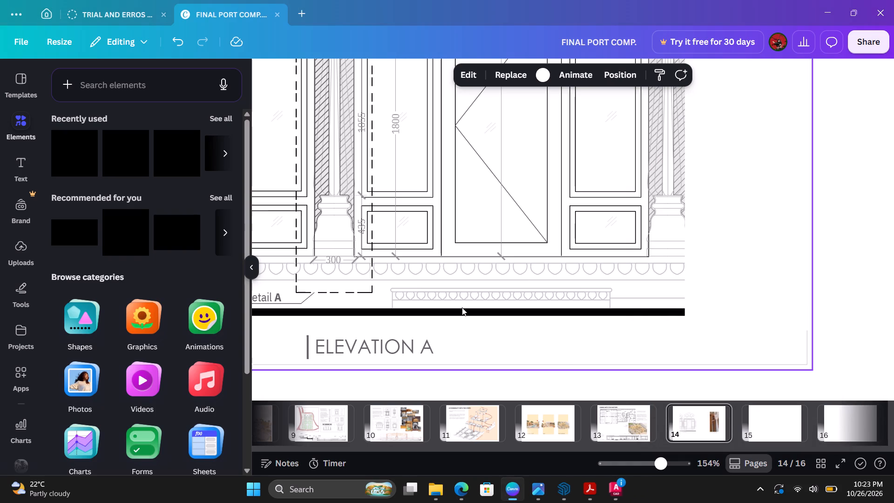
pyautogui.click(394, 344)
pyautogui.click(394, 344)
pyautogui.doubleClick(379, 347)
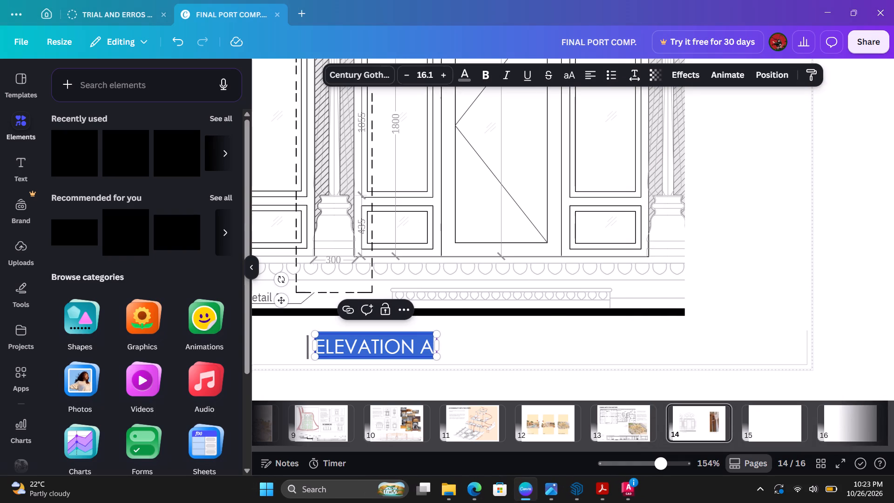
pyautogui.click(379, 346)
pyautogui.click(408, 346)
pyautogui.moveTo(417, 345); pyautogui.dragTo(316, 344)
pyautogui.moveTo(432, 347); pyautogui.dragTo(426, 347)
pyautogui.press('BackSpace')
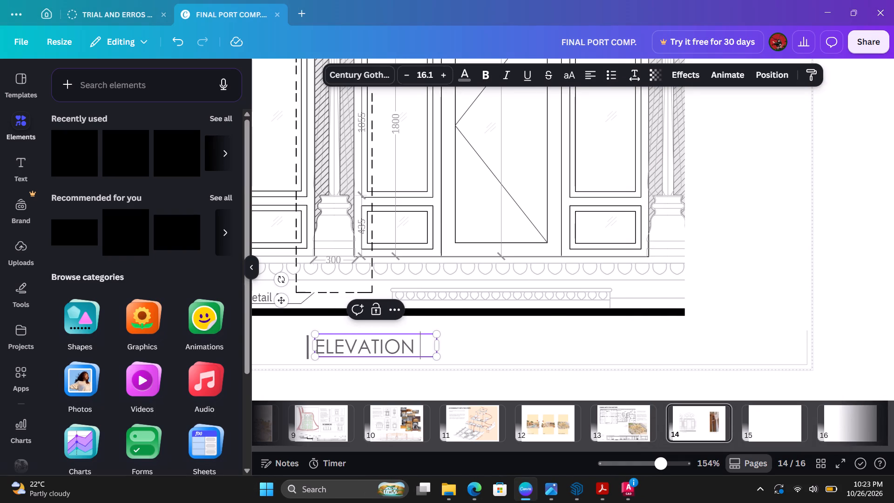
pyautogui.click(323, 350)
pyautogui.press('Left')
pyautogui.press('d')
pyautogui.press('BackSpace')
pyautogui.write('ARCHED WINDOW')
pyautogui.press('space')
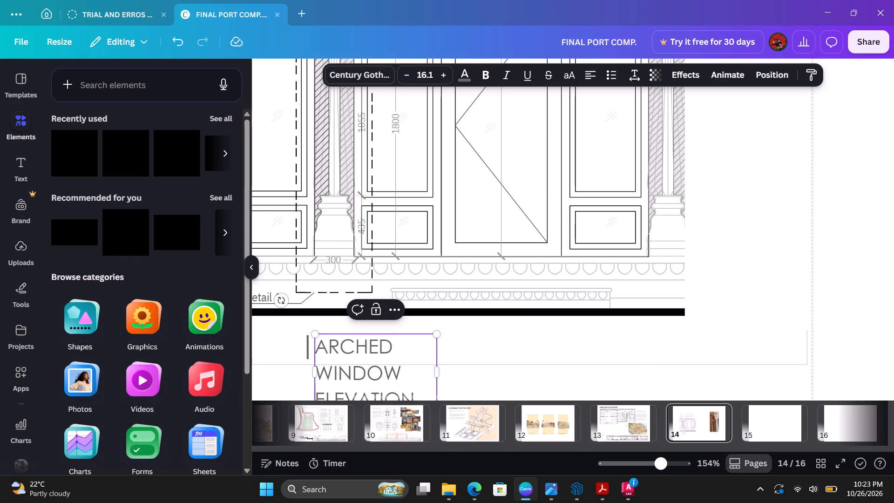
# Widen the caption's text box so ARCHED WINDOW ELEVATION fits on a single line.
pyautogui.moveTo(441, 376); pyautogui.dragTo(496, 377)
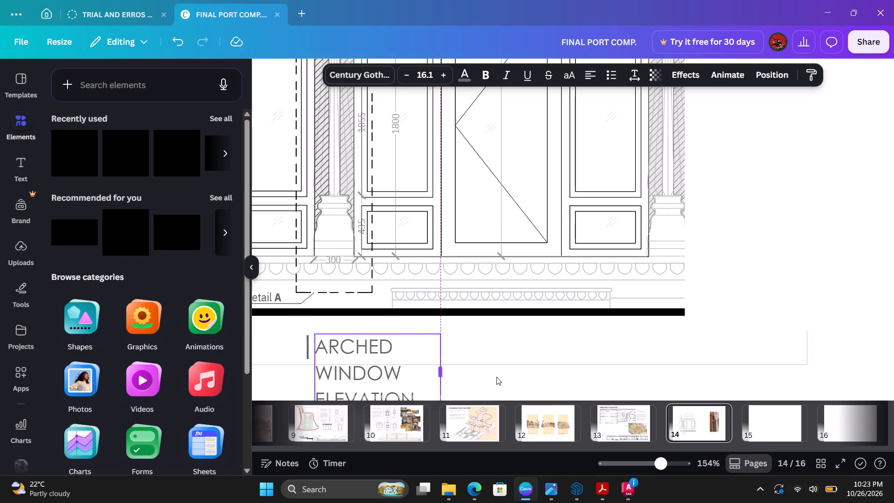
pyautogui.moveTo(496, 377); pyautogui.dragTo(662, 363)
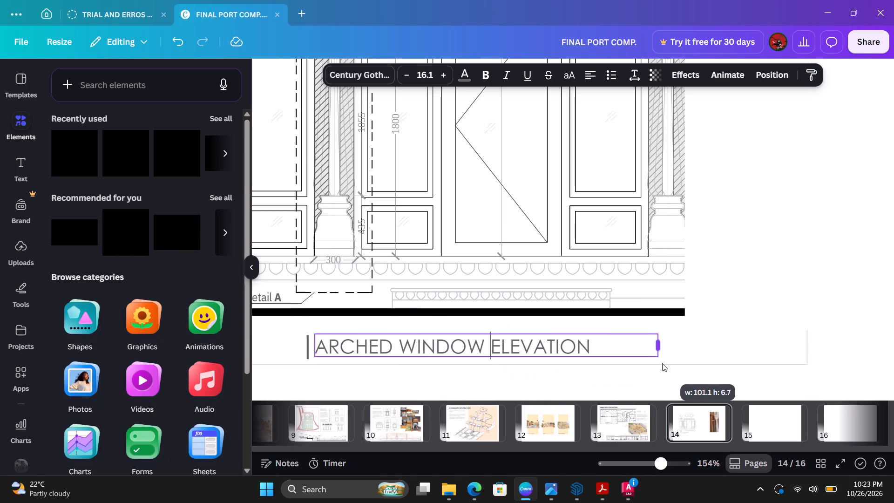
pyautogui.moveTo(662, 363); pyautogui.dragTo(654, 364)
pyautogui.click(498, 381)
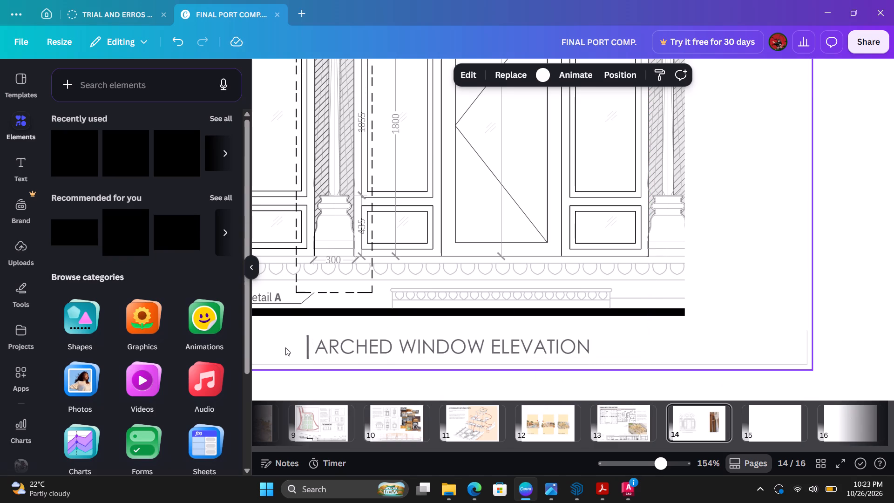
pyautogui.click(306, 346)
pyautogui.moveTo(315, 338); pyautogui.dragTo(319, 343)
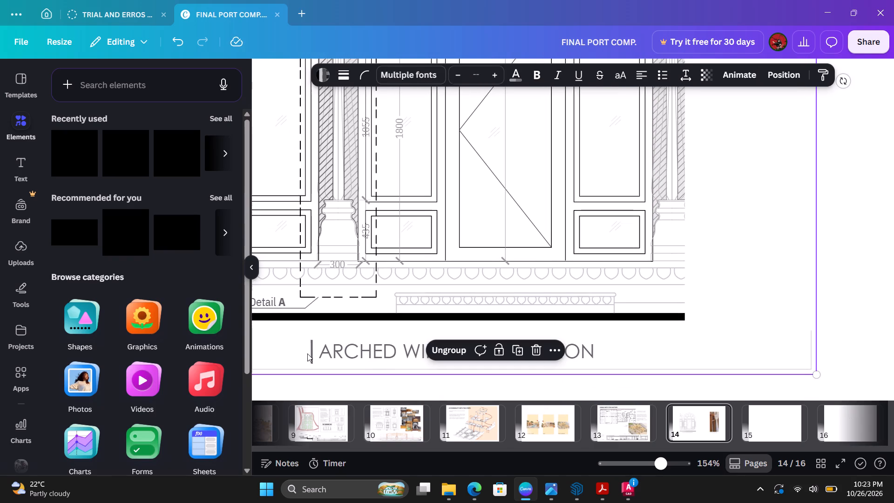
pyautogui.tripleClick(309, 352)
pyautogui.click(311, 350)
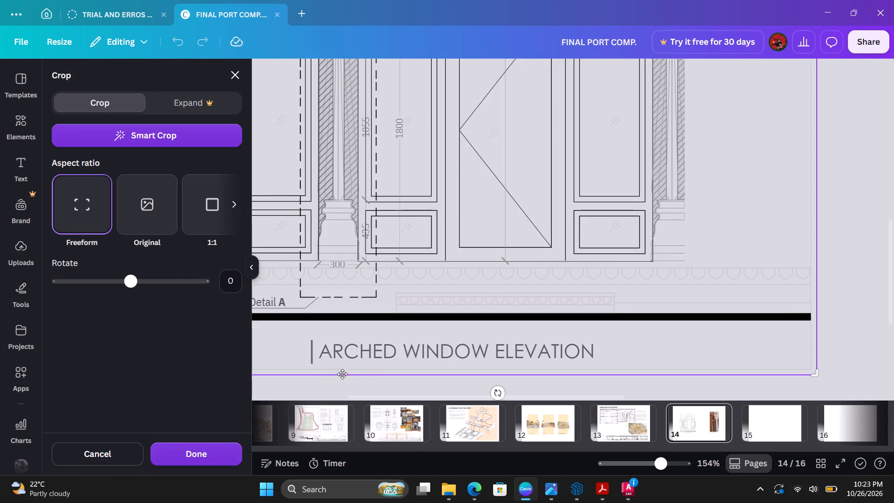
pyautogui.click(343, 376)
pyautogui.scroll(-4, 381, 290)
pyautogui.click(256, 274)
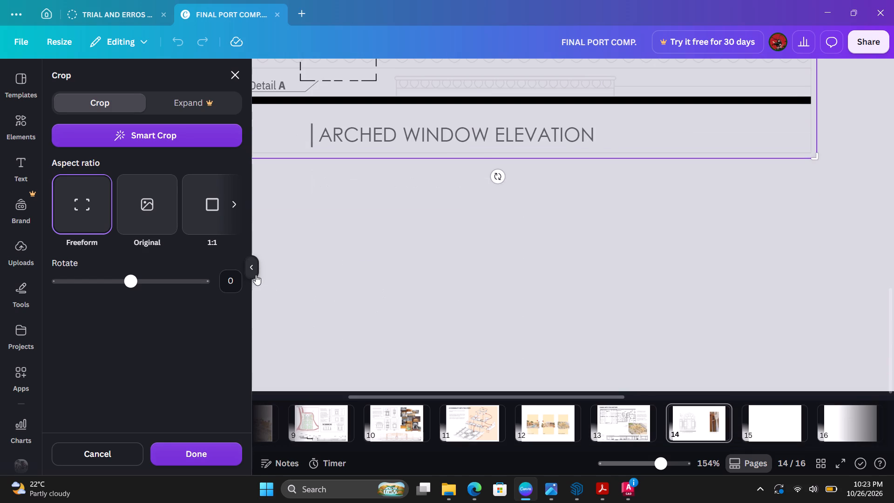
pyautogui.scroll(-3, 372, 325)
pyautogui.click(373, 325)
# Ungroup the arched window elevation and try to adjust the caption's vertical bar, undoing the last change.
pyautogui.click(542, 121)
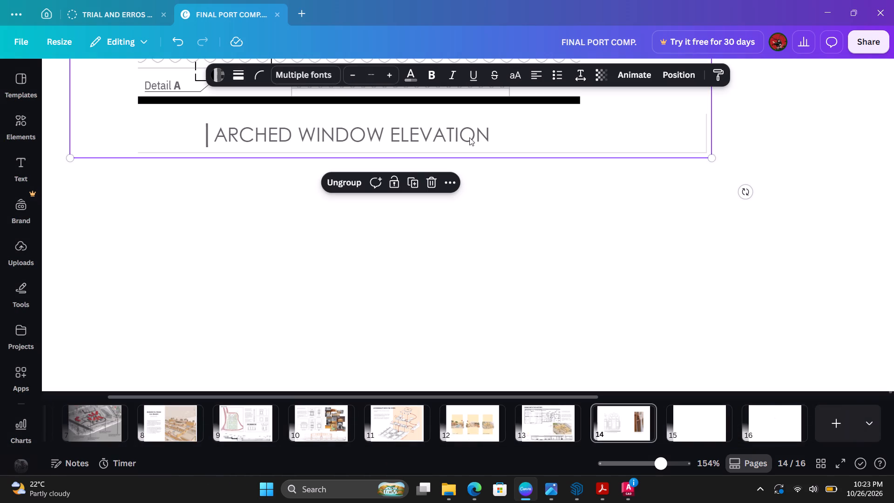
pyautogui.click(331, 180)
pyautogui.click(205, 140)
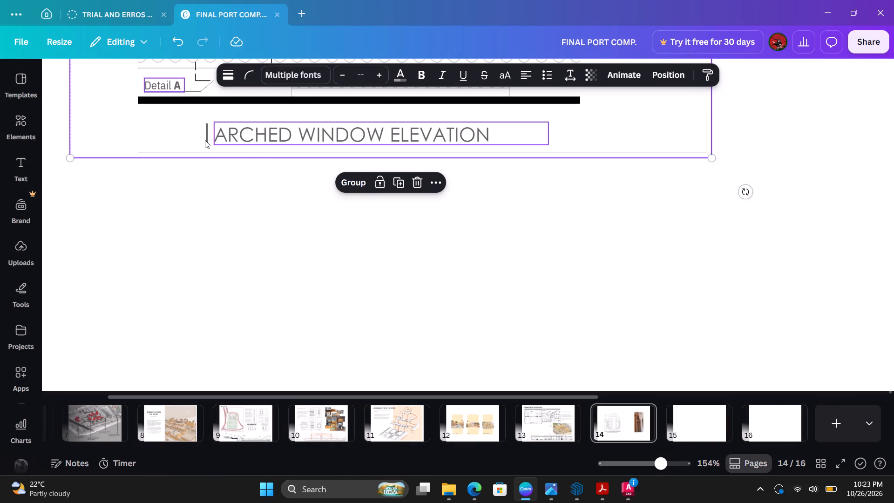
pyautogui.click(222, 177)
pyautogui.click(209, 139)
pyautogui.moveTo(211, 118); pyautogui.dragTo(213, 136)
pyautogui.hotkey('ctrl', 'z')
pyautogui.click(281, 192)
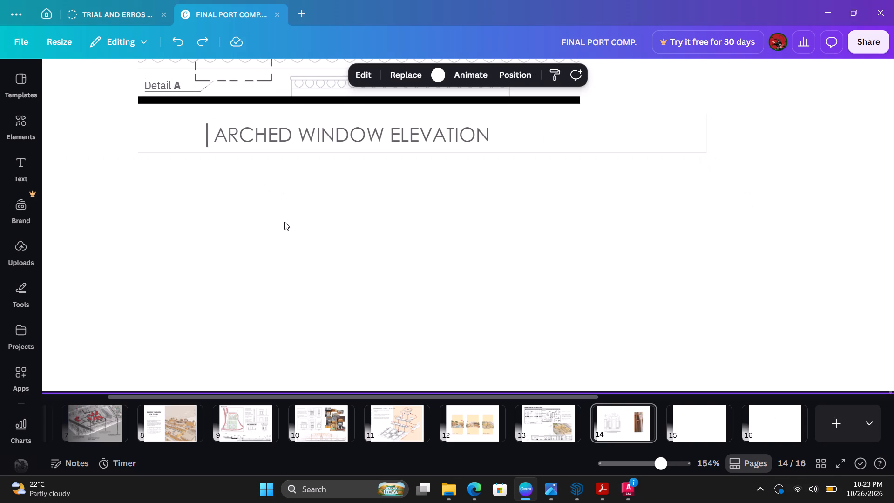
# Duplicate the white masking rectangle beside the elevation and place the copy over the drawing's left edge, covering the Detail A label.
pyautogui.keyDown('alt'); pyautogui.scroll(-3, 285, 222); pyautogui.keyUp('alt')
pyautogui.scroll(-7, 324, 228)
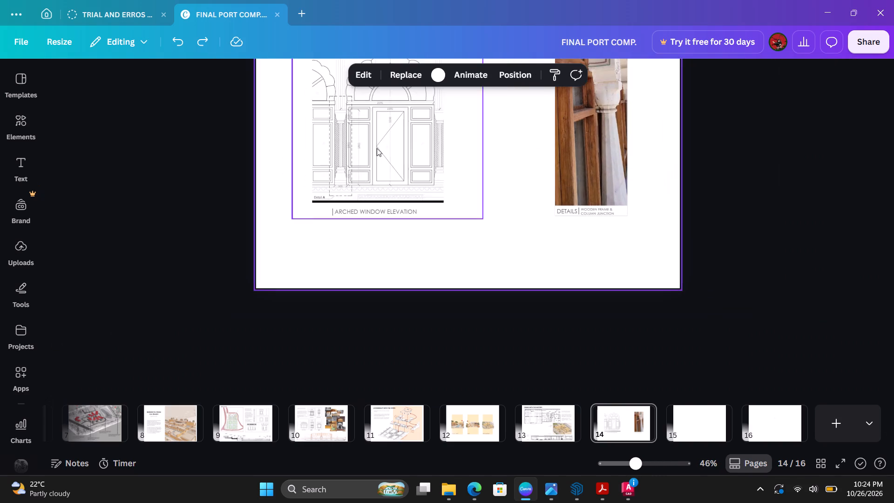
pyautogui.scroll(-2, 448, 197)
pyautogui.scroll(3, 473, 101)
pyautogui.click(473, 119)
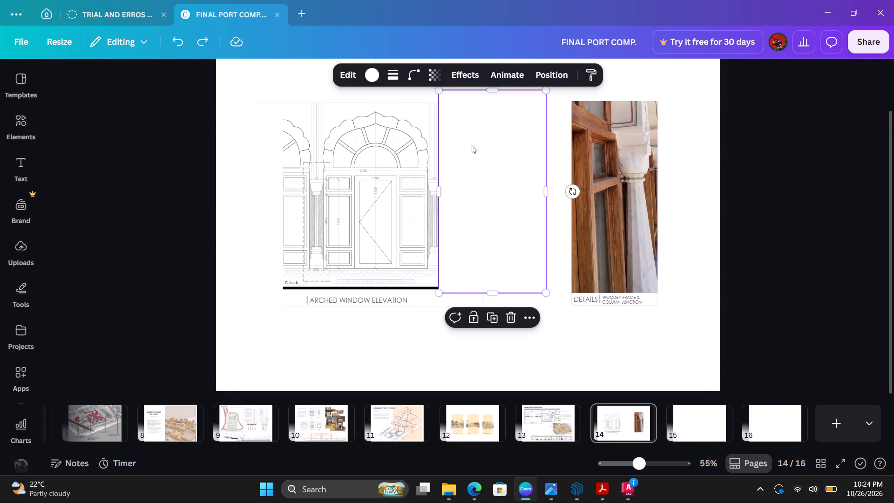
pyautogui.hotkey('ctrl', 'd')
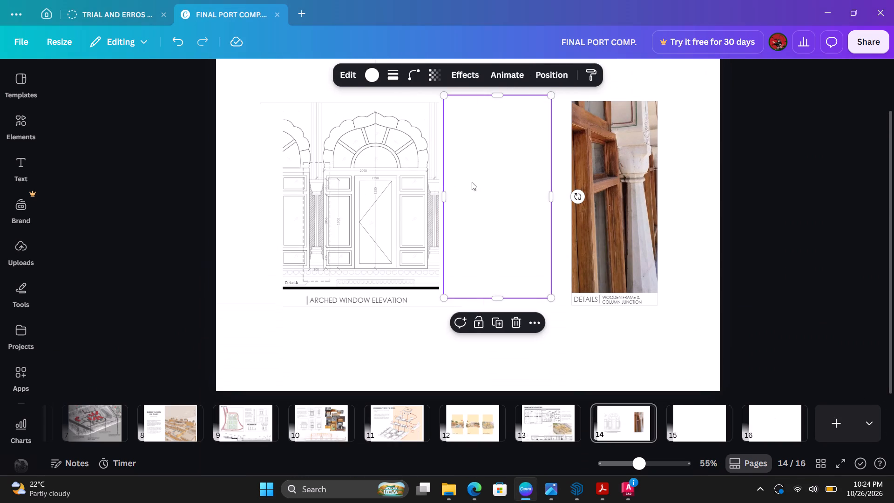
pyautogui.moveTo(481, 208); pyautogui.dragTo(226, 206)
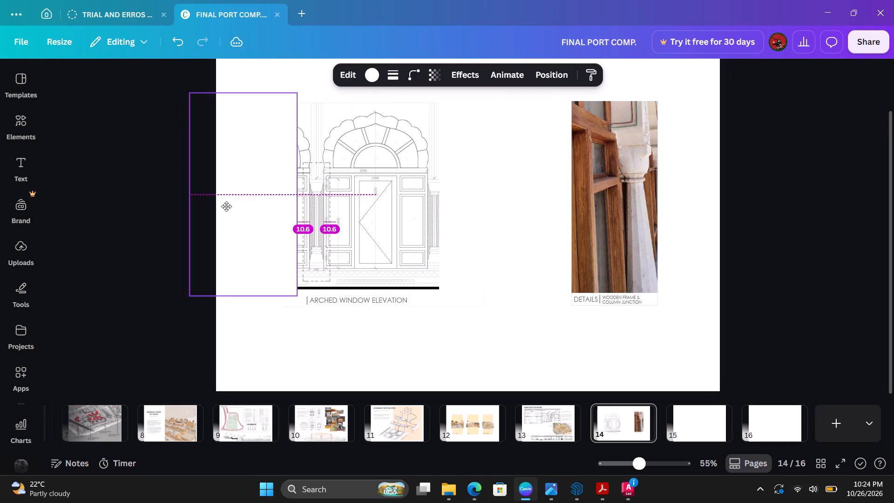
pyautogui.moveTo(226, 206); pyautogui.dragTo(231, 207)
pyautogui.click(503, 231)
pyautogui.click(381, 352)
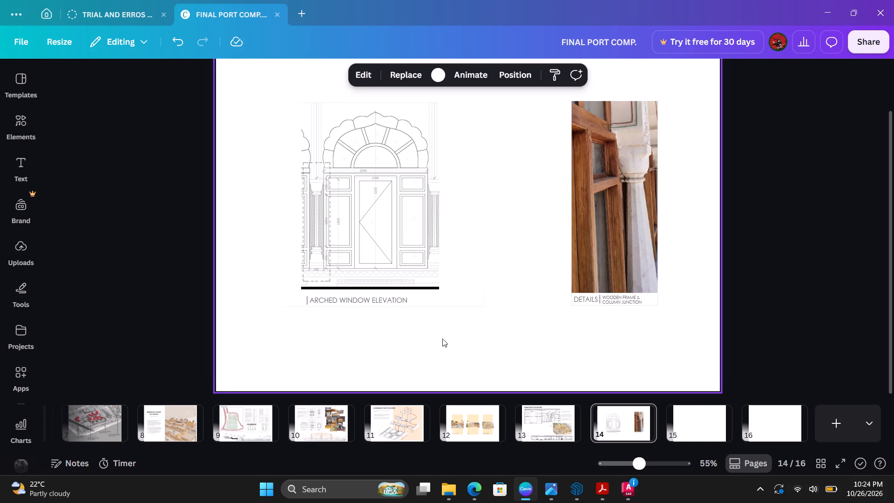
# Group the arched window elevation with its caption and white masks, and move the group from page 14 to page 13.
pyautogui.keyDown('alt'); pyautogui.scroll(-3, 438, 337); pyautogui.keyUp('alt')
pyautogui.scroll(-3, 438, 335)
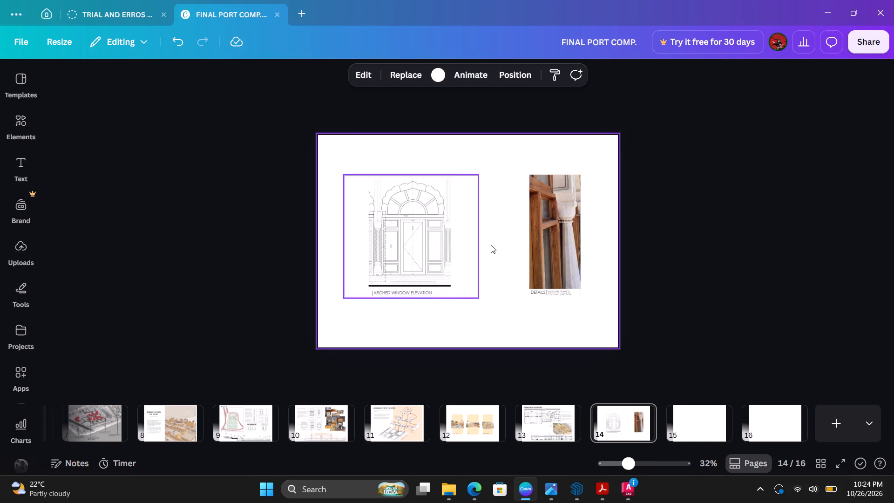
pyautogui.scroll(2, 504, 168)
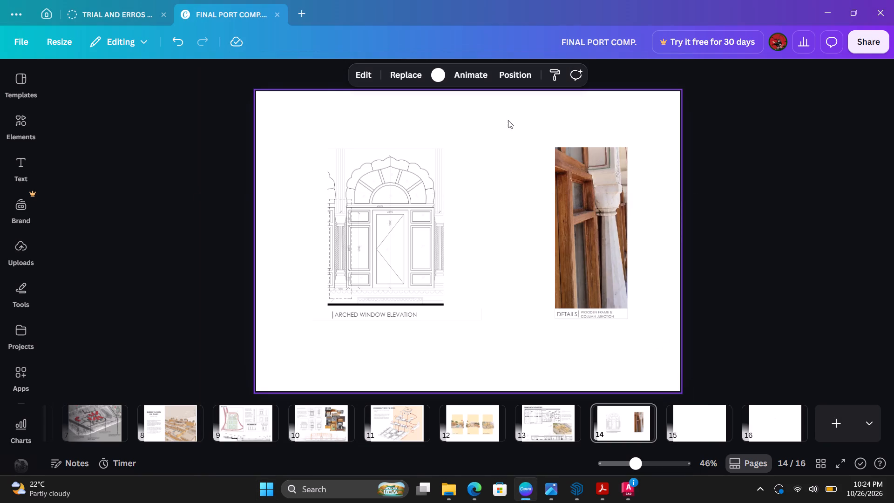
pyautogui.moveTo(512, 128); pyautogui.dragTo(264, 331)
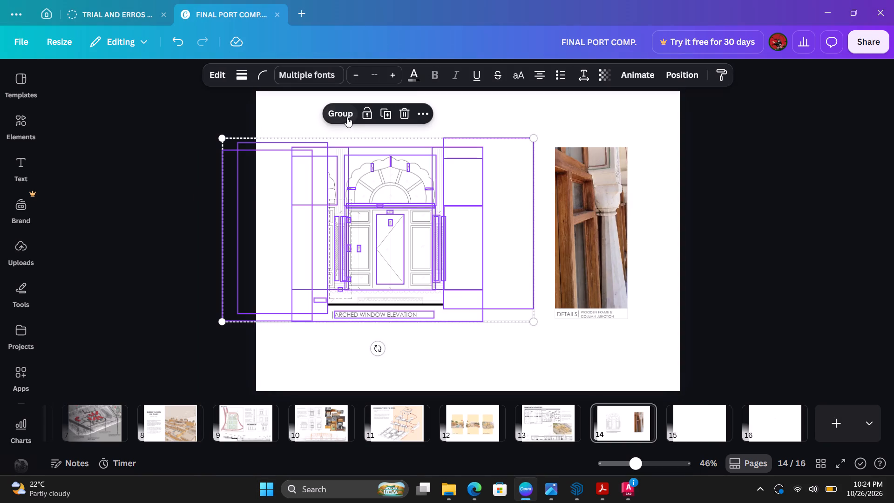
pyautogui.click(346, 113)
pyautogui.moveTo(404, 215); pyautogui.dragTo(483, 314)
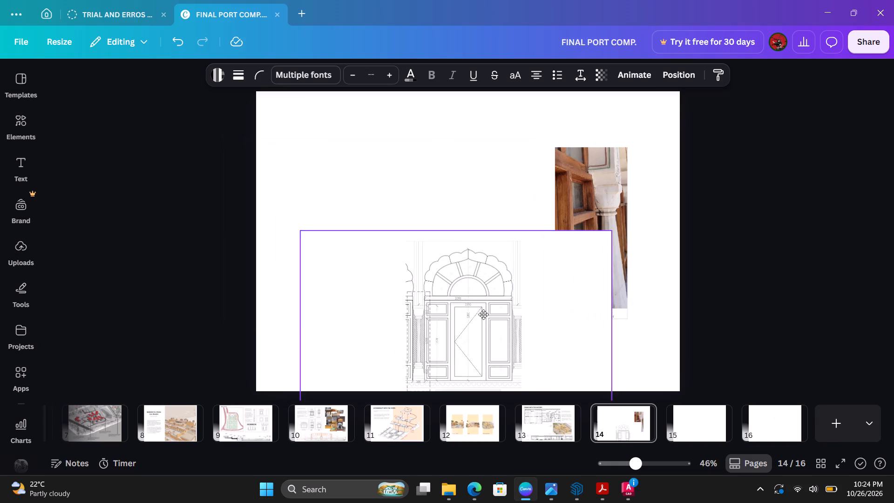
pyautogui.moveTo(483, 314); pyautogui.dragTo(532, 416)
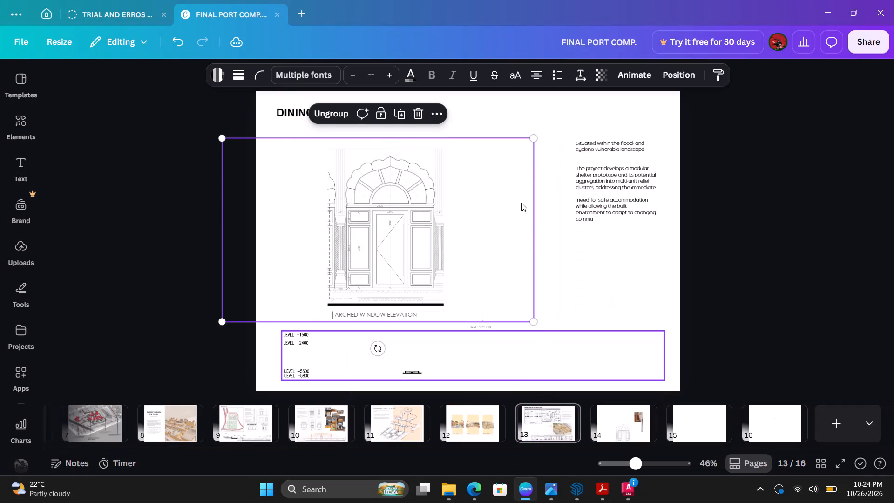
# Scale the arched window elevation group down to about 148 wide by 87 high on page 13.
pyautogui.moveTo(534, 137); pyautogui.dragTo(378, 251)
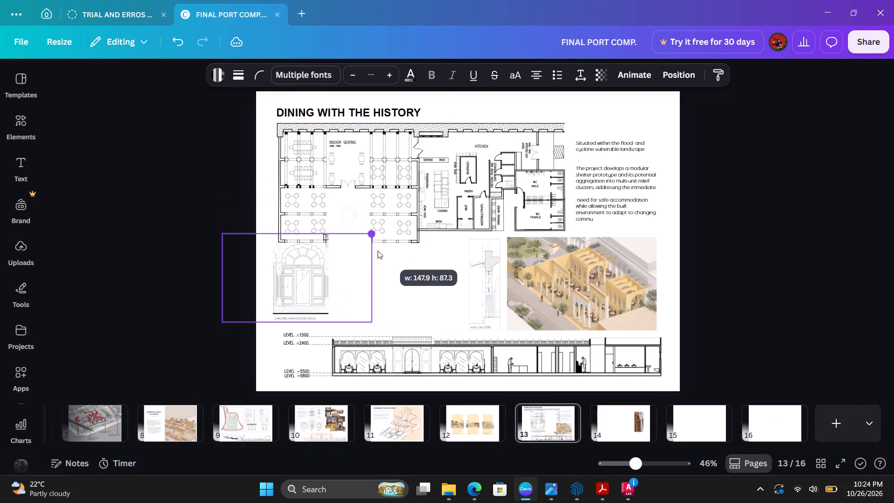
pyautogui.moveTo(378, 251); pyautogui.dragTo(381, 249)
# Send the arched window elevation group behind the other drawings on page 13.
pyautogui.click(353, 208)
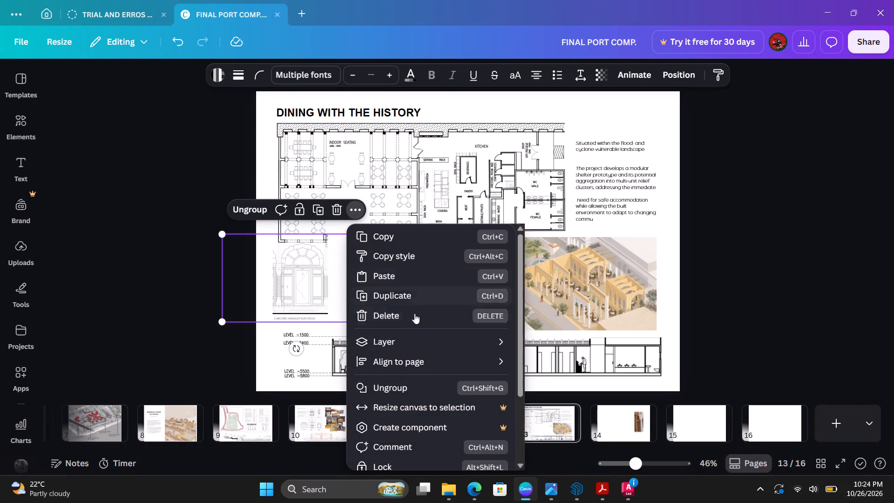
pyautogui.click(415, 338)
pyautogui.click(576, 403)
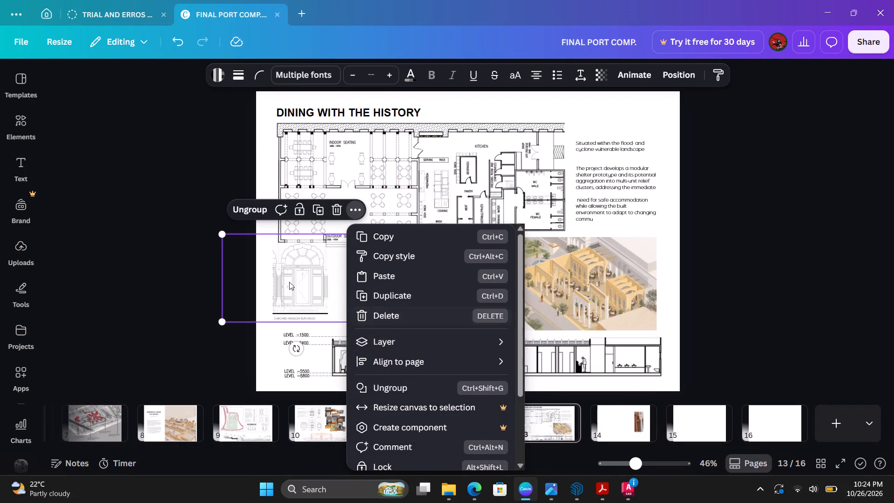
pyautogui.click(204, 246)
# Move the arched window elevation group next to the wall section so the two captions sit level.
pyautogui.moveTo(326, 283); pyautogui.dragTo(462, 286)
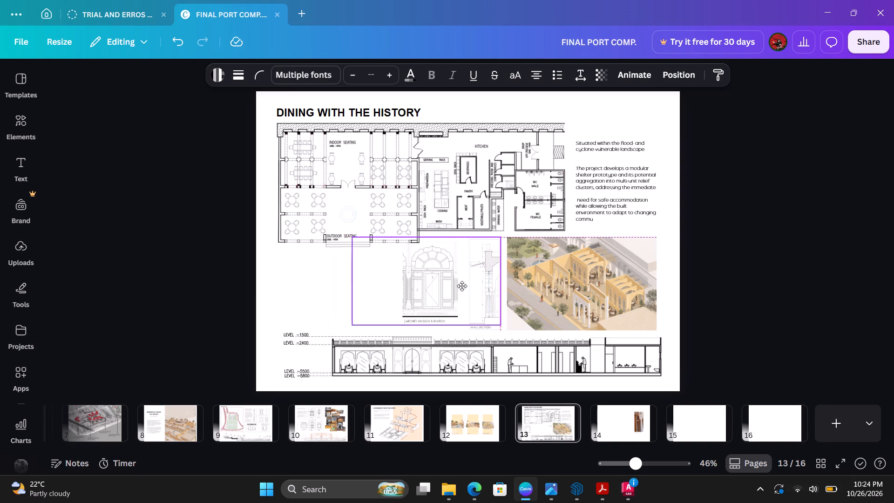
pyautogui.moveTo(462, 286); pyautogui.dragTo(464, 286)
pyautogui.click(891, 275)
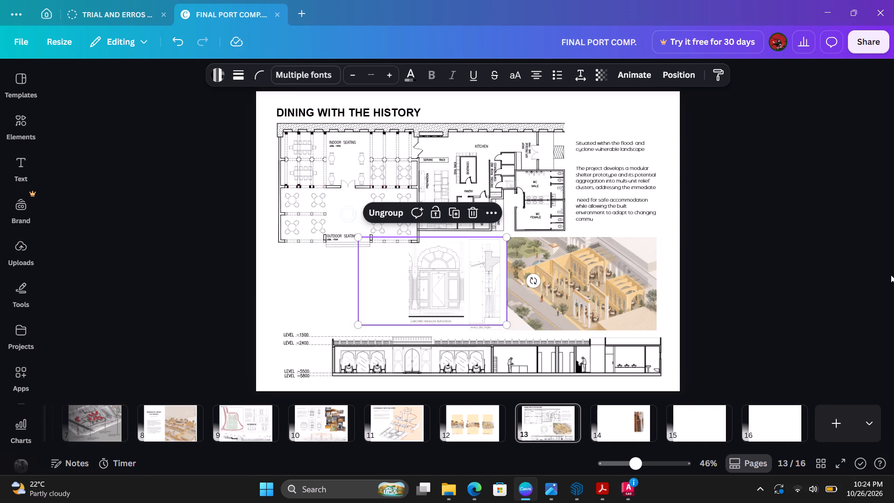
pyautogui.keyDown('alt'); pyautogui.scroll(3, 466, 298); pyautogui.keyUp('alt')
pyautogui.scroll(7, 470, 322)
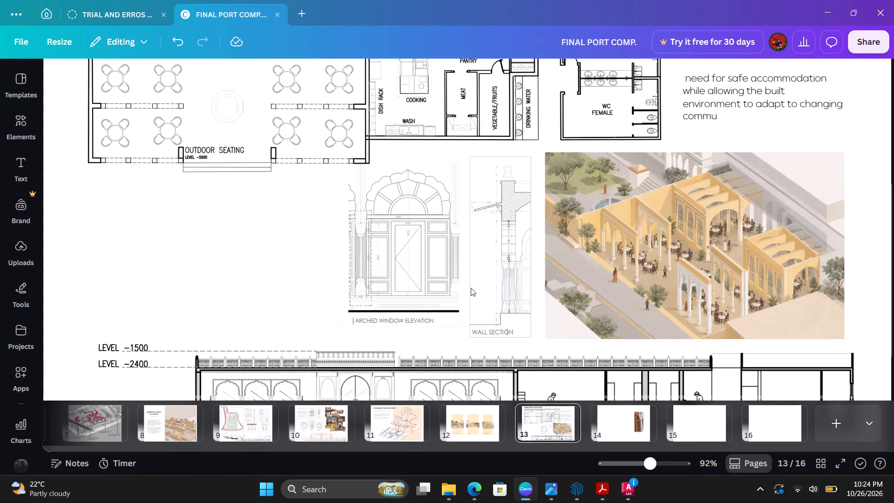
pyautogui.scroll(2, 454, 322)
pyautogui.moveTo(427, 225); pyautogui.dragTo(427, 237)
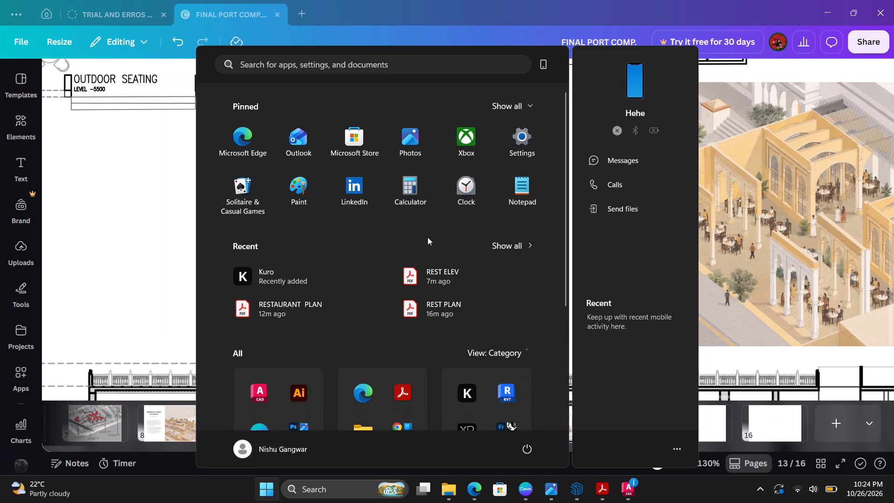
pyautogui.click(405, 216)
pyautogui.moveTo(425, 219); pyautogui.dragTo(425, 247)
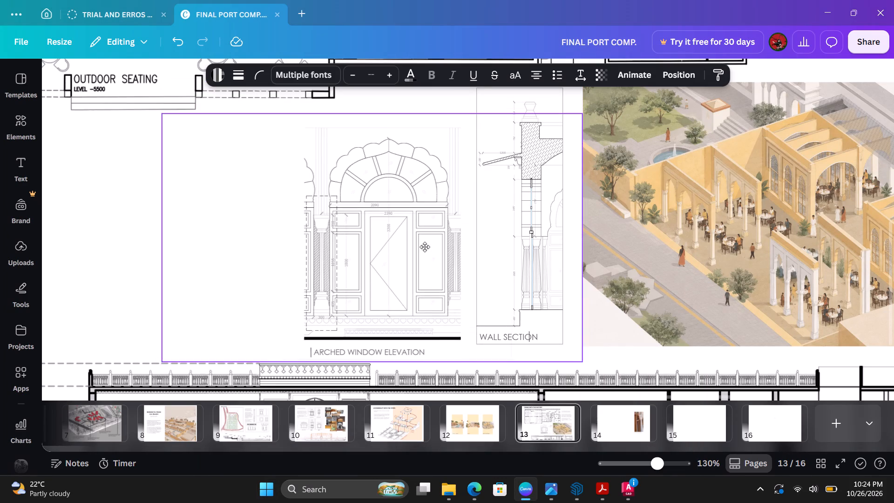
pyautogui.moveTo(425, 247); pyautogui.dragTo(425, 233)
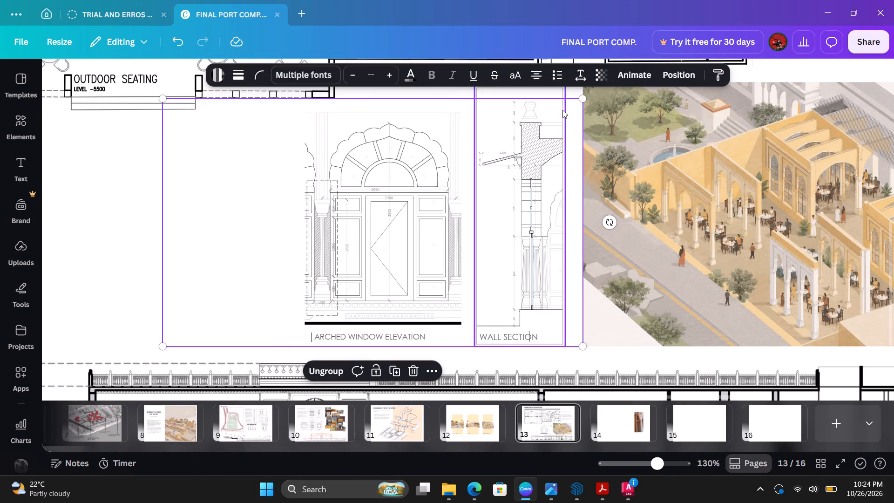
# Scale the arched window elevation group down slightly, keeping its caption level with the WALL SECTION caption.
pyautogui.moveTo(584, 95); pyautogui.dragTo(572, 108)
pyautogui.click(113, 161)
# Scale the wall section group down to roughly match the height of the arched window elevation.
pyautogui.click(545, 117)
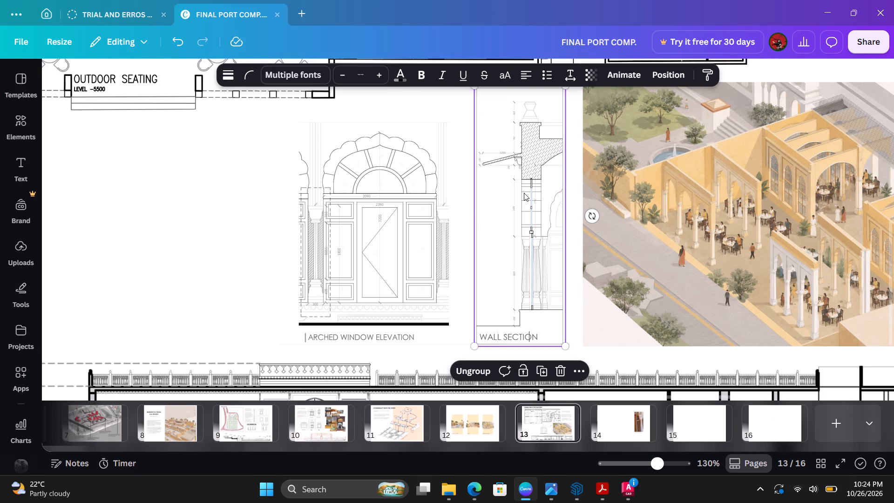
pyautogui.scroll(2, 525, 194)
pyautogui.scroll(-3, 565, 181)
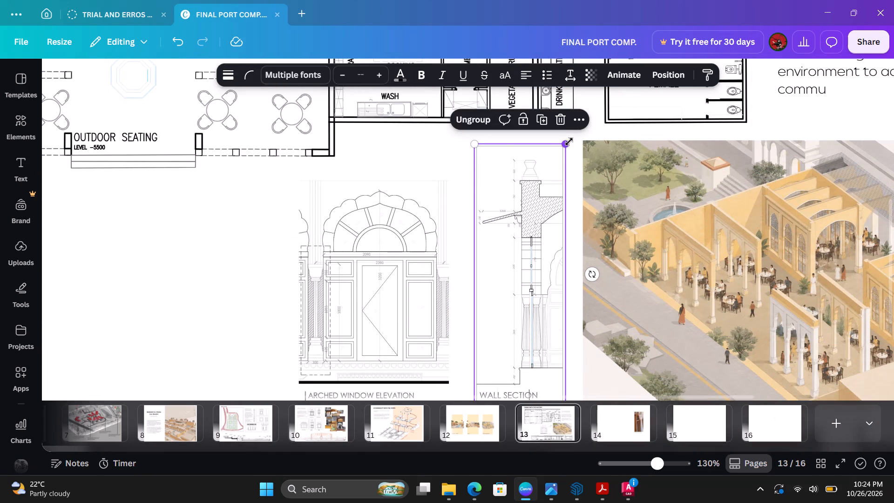
pyautogui.moveTo(569, 143); pyautogui.dragTo(540, 170)
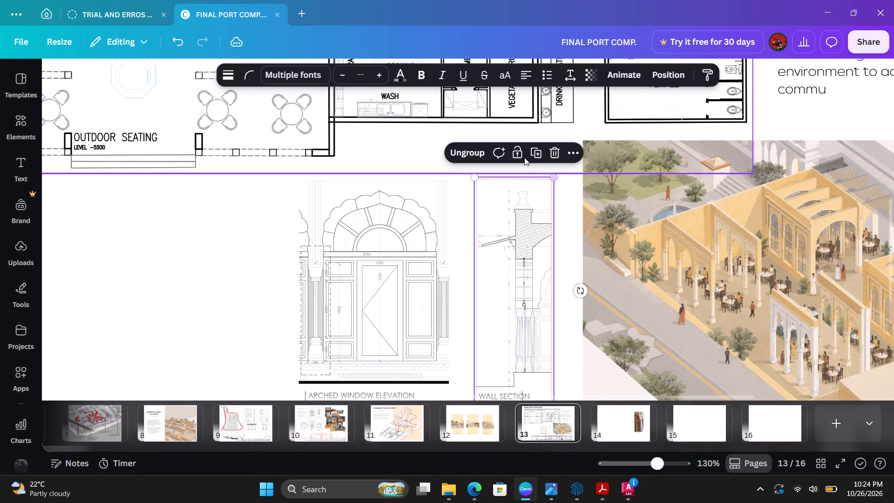
pyautogui.scroll(-2, 522, 156)
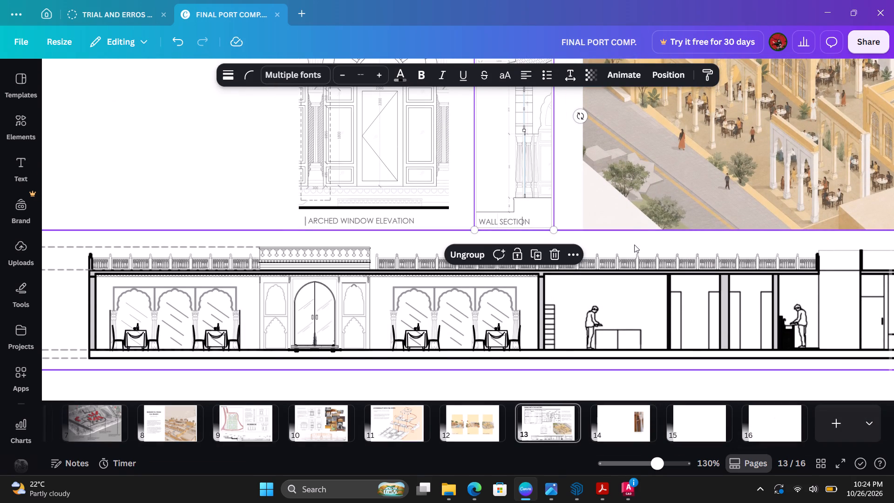
pyautogui.click(634, 245)
pyautogui.click(198, 156)
pyautogui.click(101, 139)
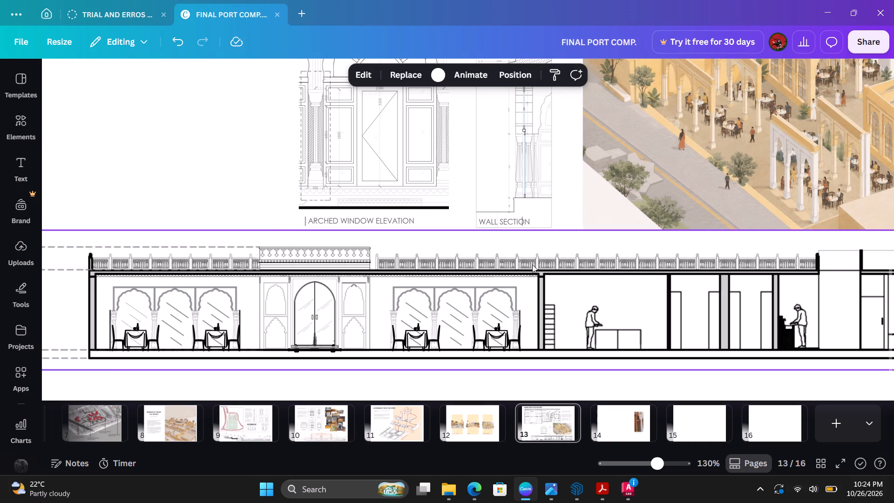
# Nudge the wall section group slightly upward beside the arched window elevation.
pyautogui.scroll(-3, 545, 235)
pyautogui.click(497, 195)
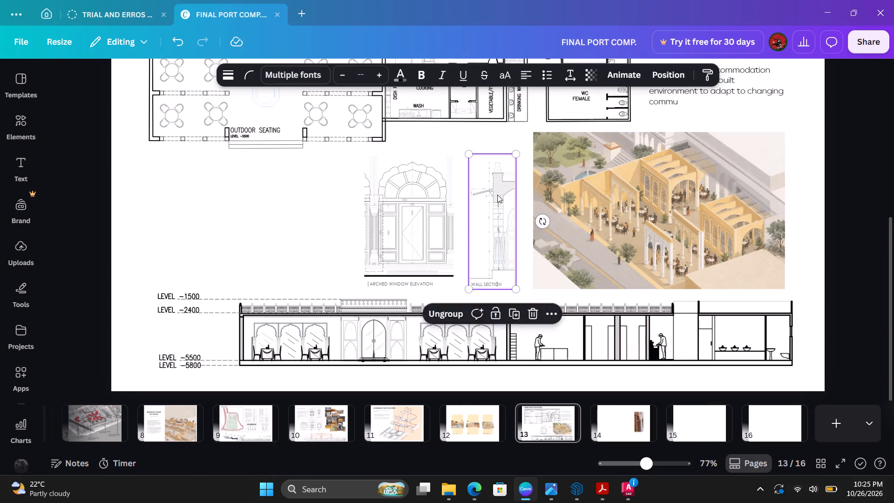
pyautogui.press('Up')
pyautogui.click(859, 251)
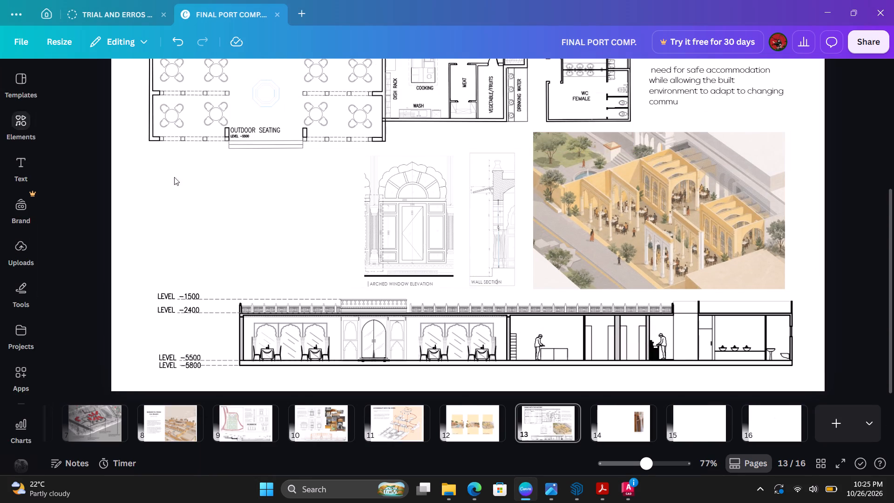
# Group the arched window elevation and the wall section together.
pyautogui.keyDown('alt'); pyautogui.scroll(-3, 427, 279); pyautogui.keyUp('alt')
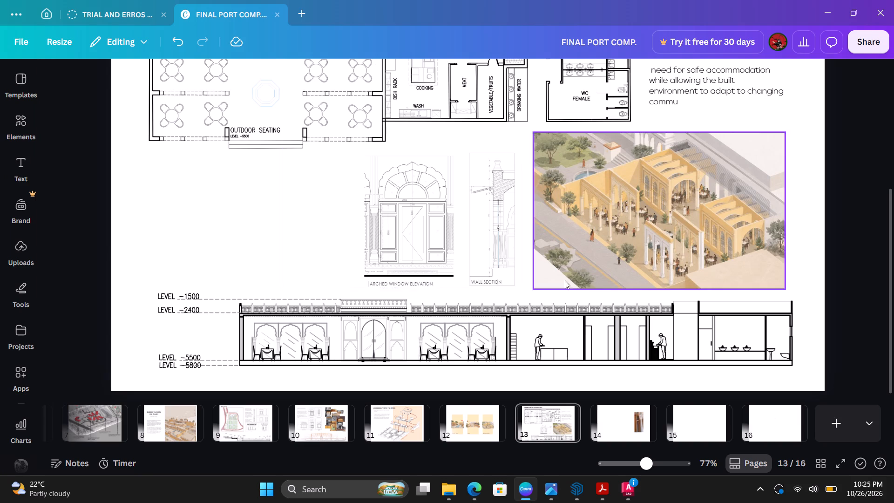
pyautogui.scroll(-4, 542, 265)
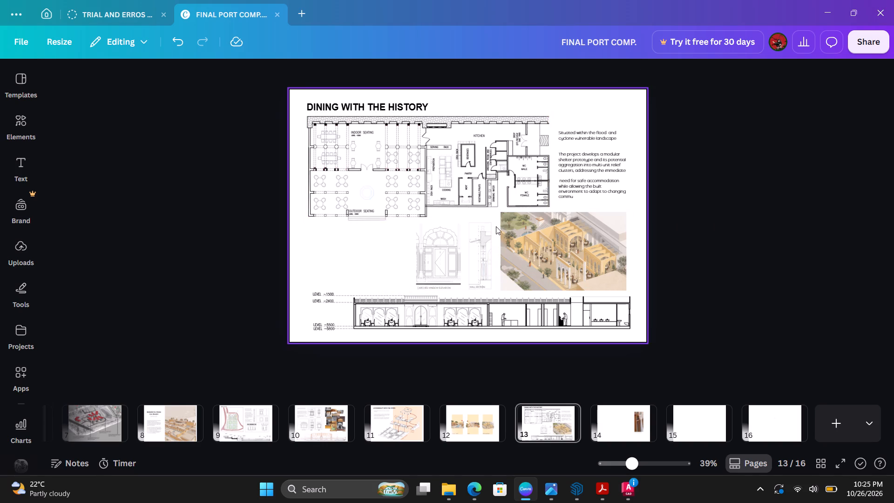
pyautogui.moveTo(366, 255); pyautogui.dragTo(498, 276)
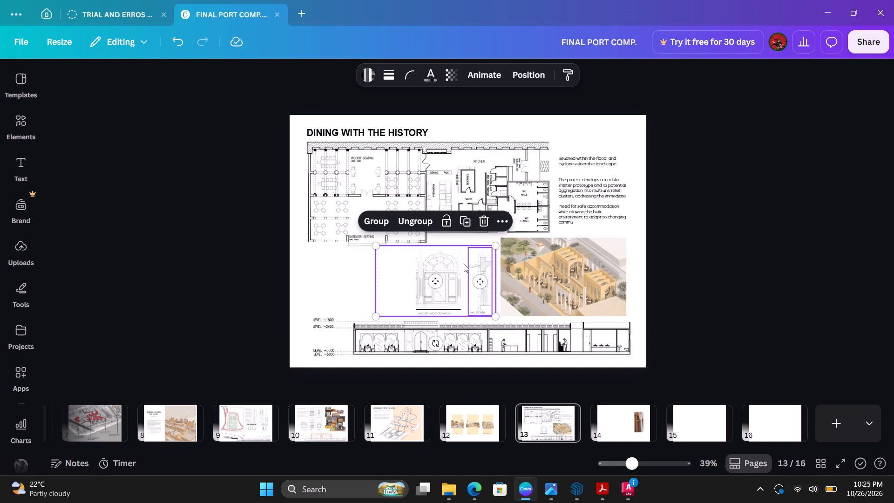
pyautogui.moveTo(471, 285); pyautogui.dragTo(378, 289)
pyautogui.click(380, 224)
# Move the combined elevation and wall section group beneath the floor plan's outdoor seating area, near the plan's left edge.
pyautogui.moveTo(461, 296); pyautogui.dragTo(380, 295)
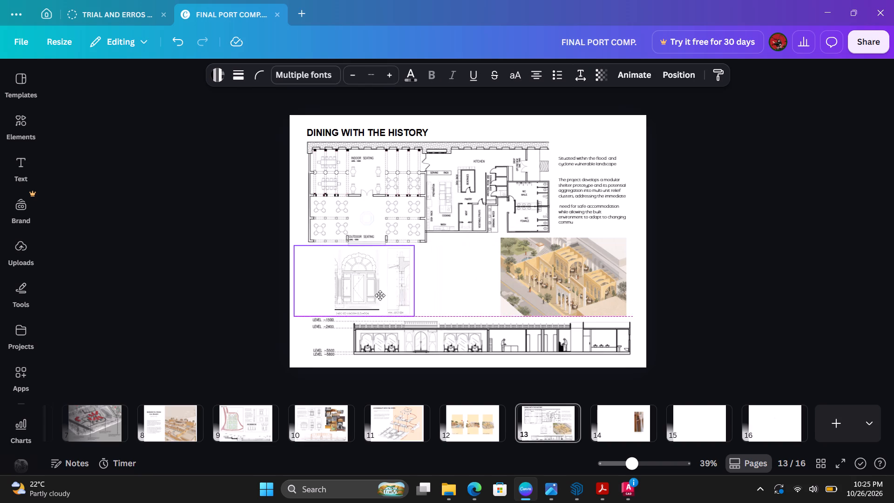
pyautogui.moveTo(380, 295); pyautogui.dragTo(374, 295)
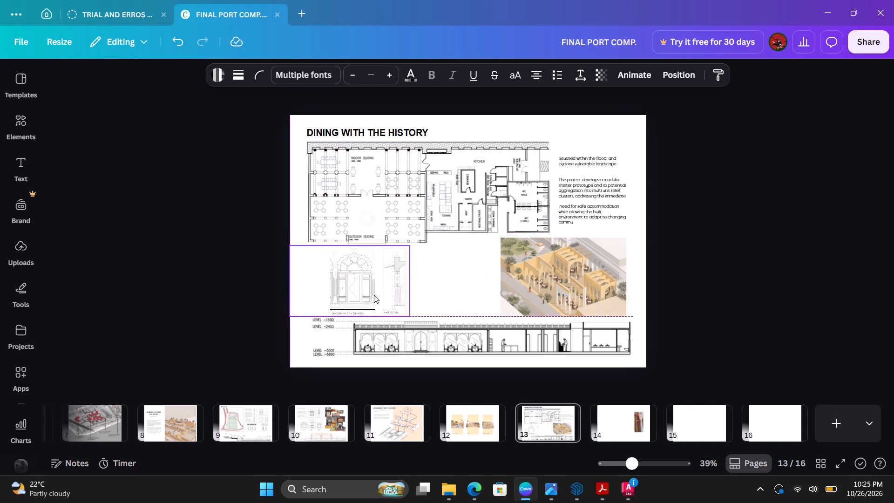
pyautogui.press('Left')
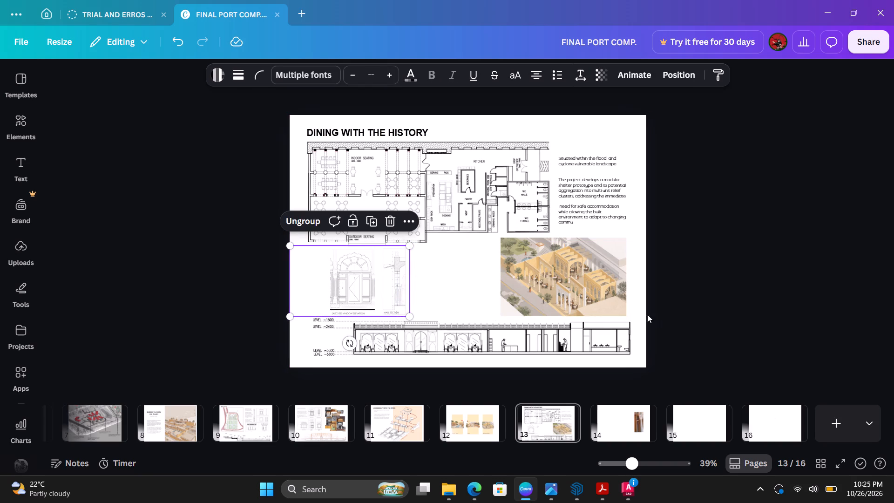
pyautogui.moveTo(382, 292); pyautogui.dragTo(356, 291)
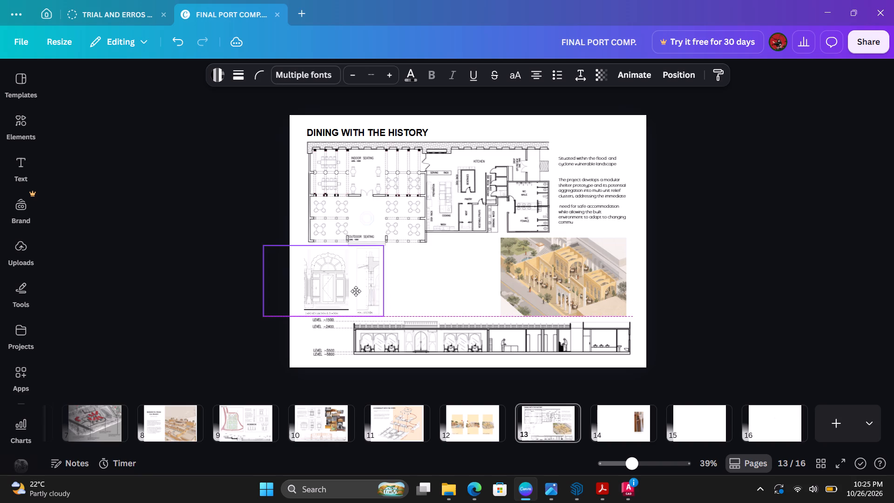
pyautogui.moveTo(356, 291); pyautogui.dragTo(356, 291)
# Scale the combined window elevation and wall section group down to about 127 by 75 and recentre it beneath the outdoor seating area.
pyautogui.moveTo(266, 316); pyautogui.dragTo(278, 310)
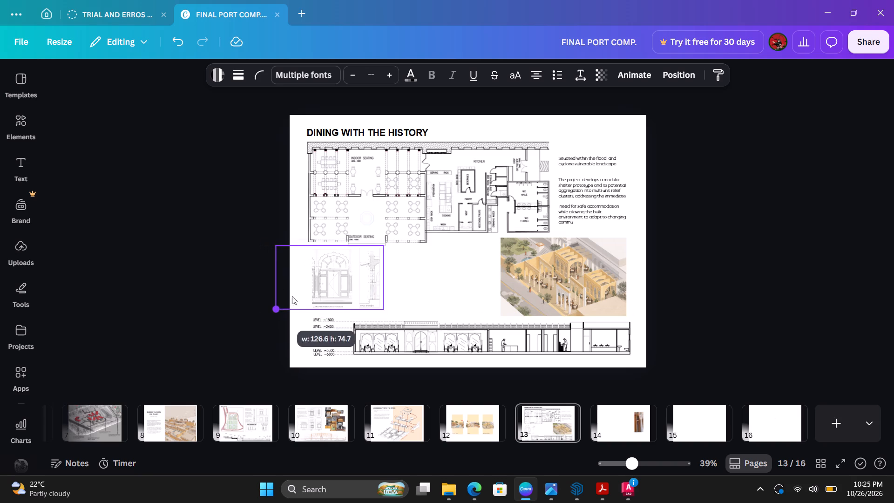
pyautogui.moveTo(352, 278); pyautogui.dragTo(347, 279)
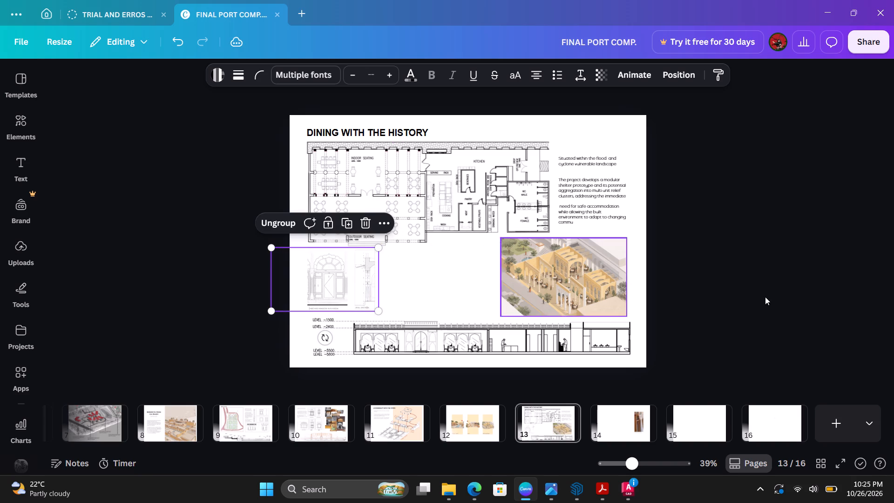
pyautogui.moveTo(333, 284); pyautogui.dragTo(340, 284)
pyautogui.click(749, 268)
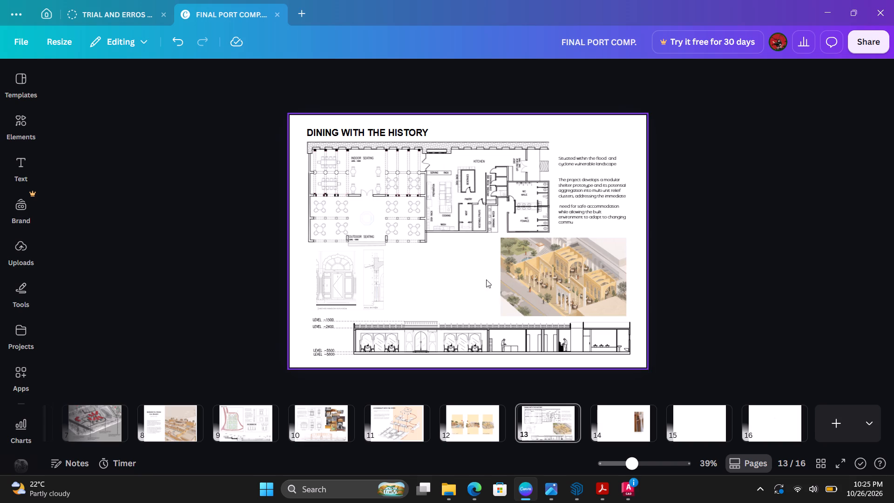
# Move the aerial restaurant render beneath the floor plan's kitchen area, just above the long section, and scale it down slightly.
pyautogui.moveTo(558, 280); pyautogui.dragTo(488, 282)
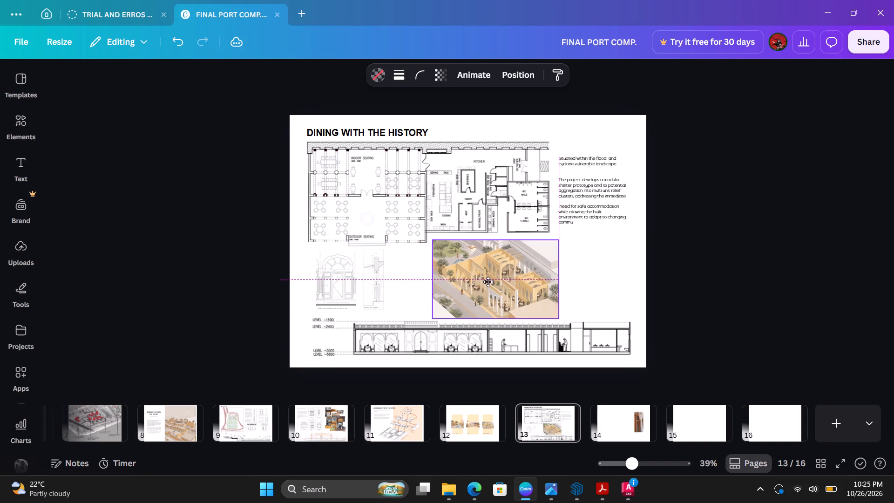
pyautogui.moveTo(488, 282); pyautogui.dragTo(490, 279)
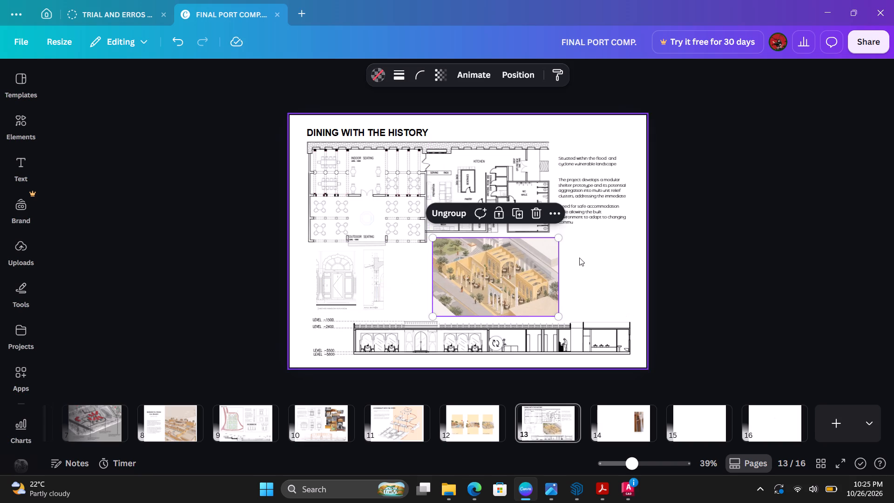
pyautogui.moveTo(560, 239); pyautogui.dragTo(549, 242)
pyautogui.click(698, 263)
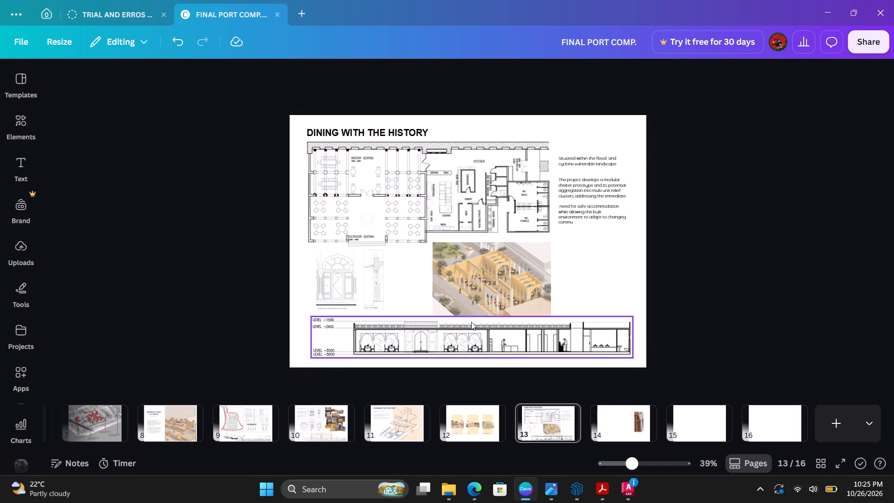
# Move the window elevation and wall section group beside the render, beneath the description text, and send it to the back.
pyautogui.moveTo(345, 279); pyautogui.dragTo(595, 278)
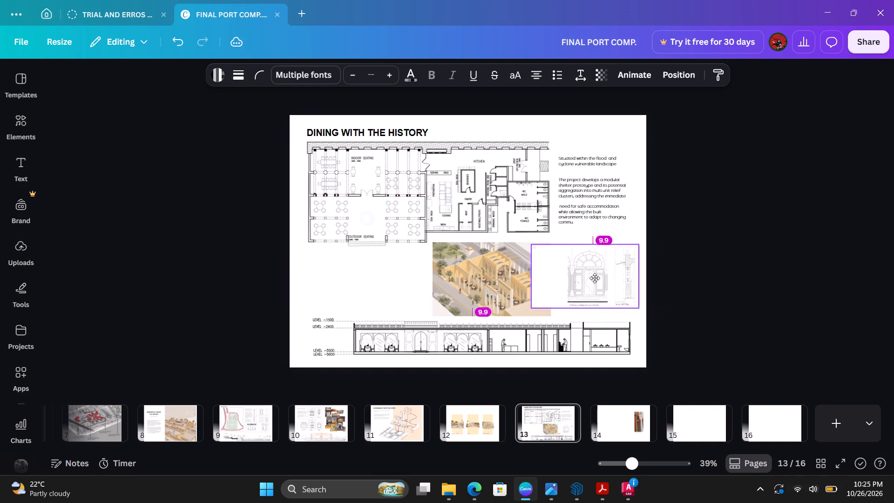
pyautogui.moveTo(595, 278); pyautogui.dragTo(593, 279)
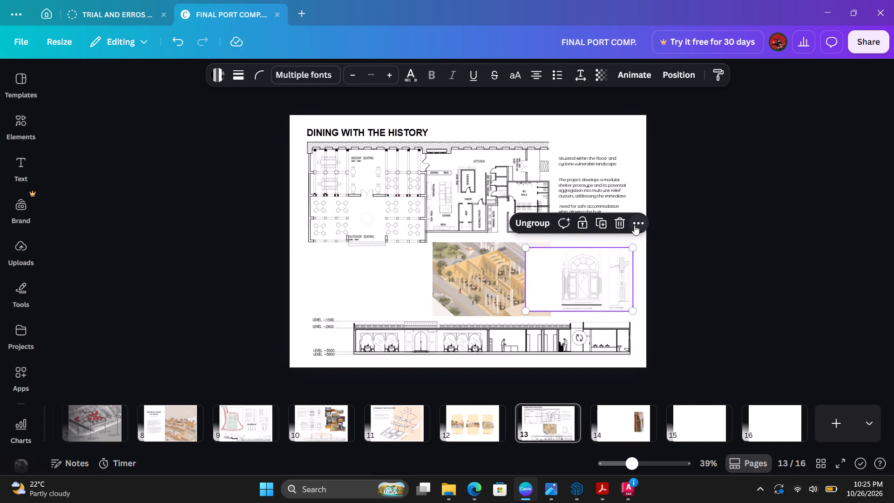
pyautogui.click(634, 225)
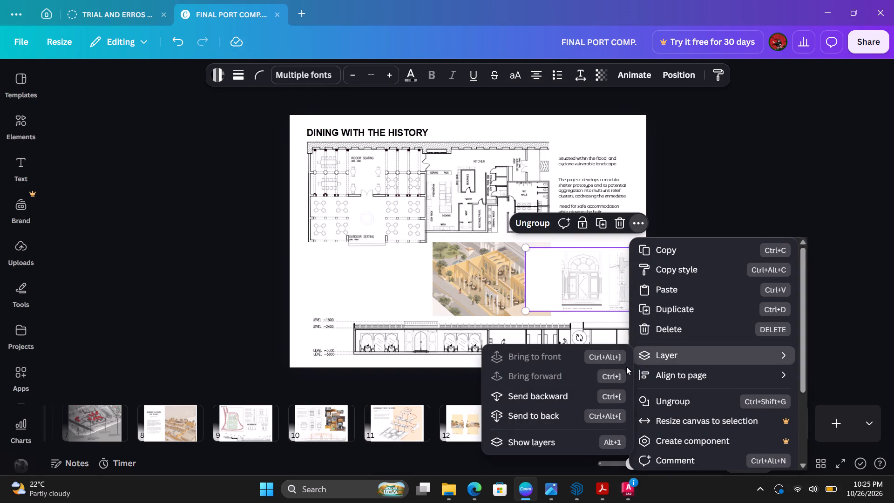
pyautogui.click(549, 418)
pyautogui.click(820, 234)
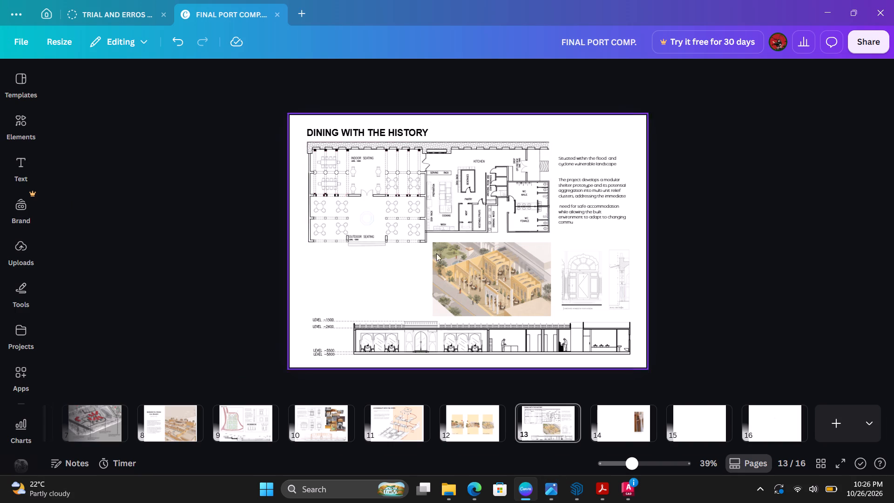
# Enlarge the aerial restaurant render slightly from its upper corner, keeping it clear of the window elevation.
pyautogui.click(495, 268)
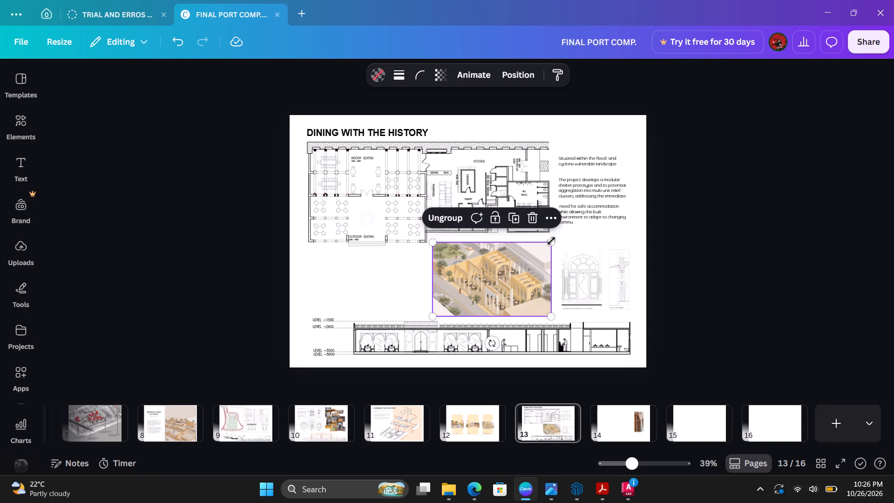
pyautogui.click(551, 241)
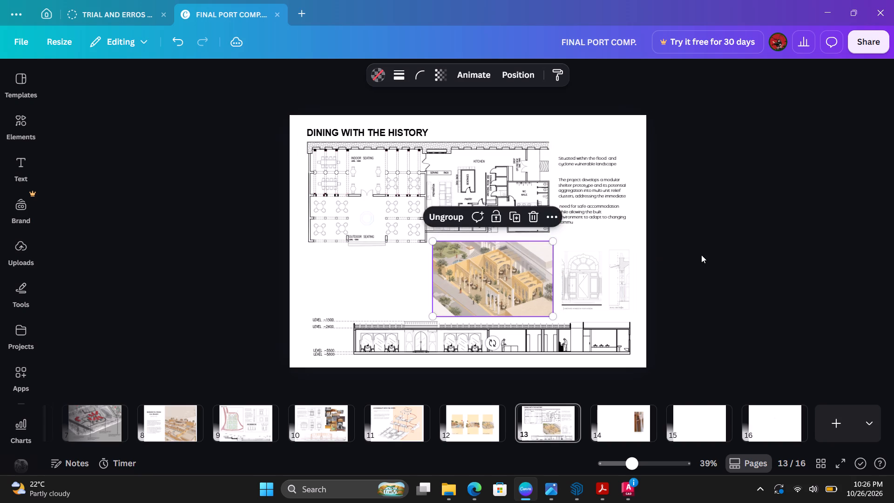
pyautogui.click(701, 255)
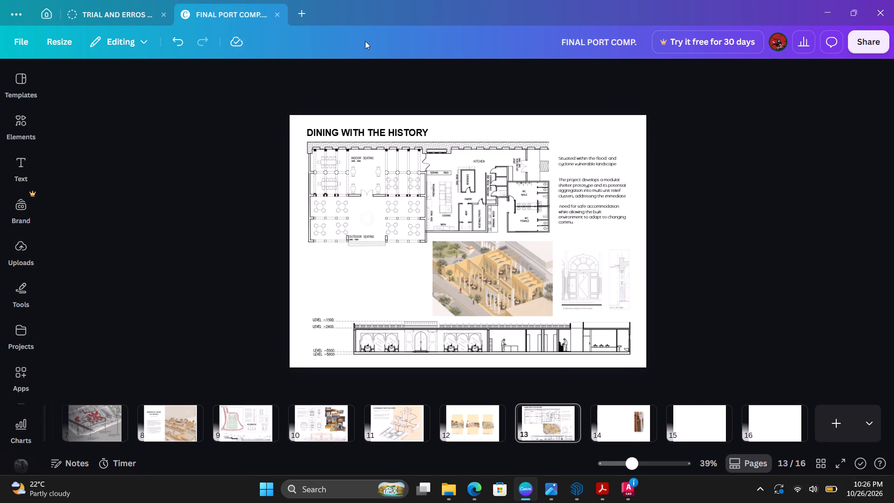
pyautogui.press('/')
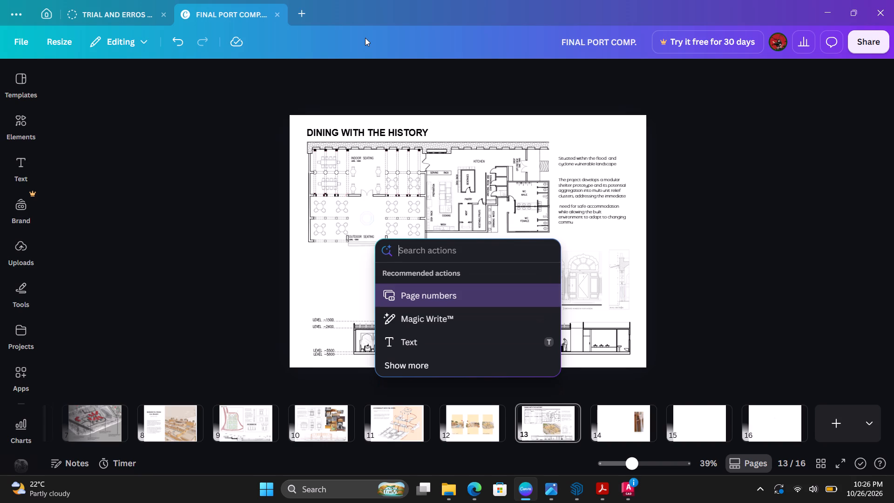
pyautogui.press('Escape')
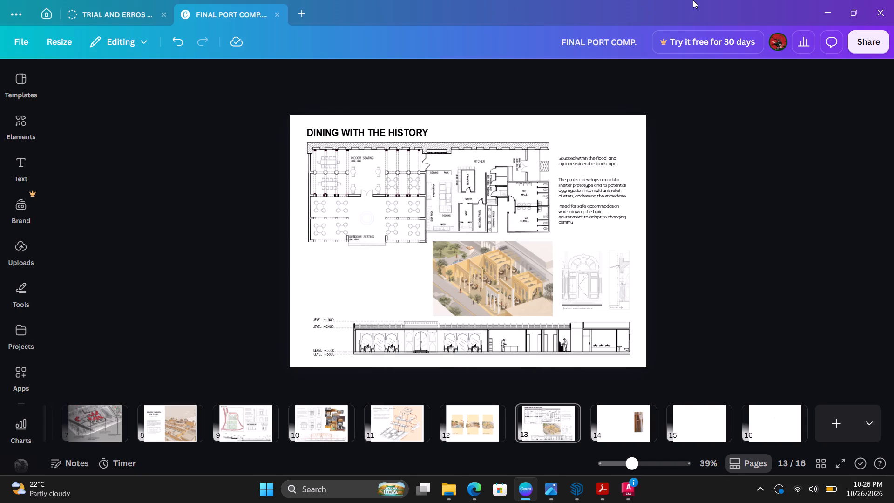
# Enlarge the window elevation and wall section group slightly and align it with the render's bottom edge and the section's right end.
pyautogui.click(583, 275)
pyautogui.moveTo(631, 246); pyautogui.dragTo(640, 239)
pyautogui.moveTo(618, 269); pyautogui.dragTo(616, 270)
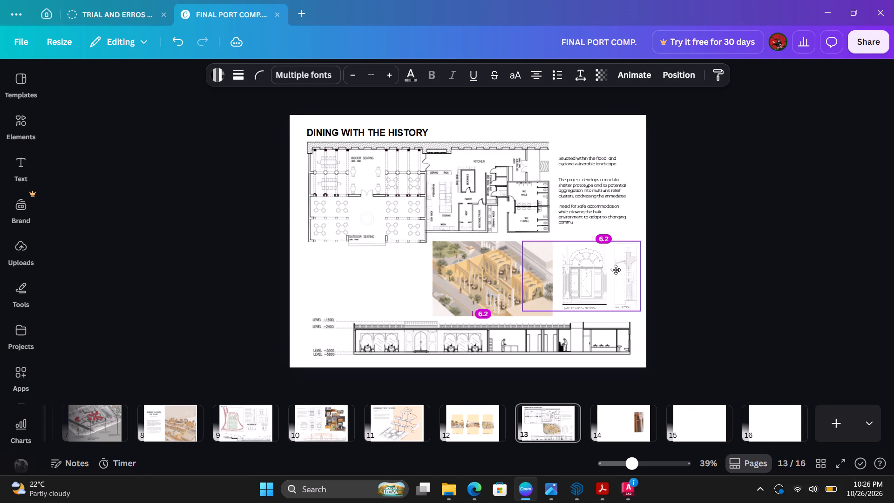
pyautogui.moveTo(616, 270); pyautogui.dragTo(611, 274)
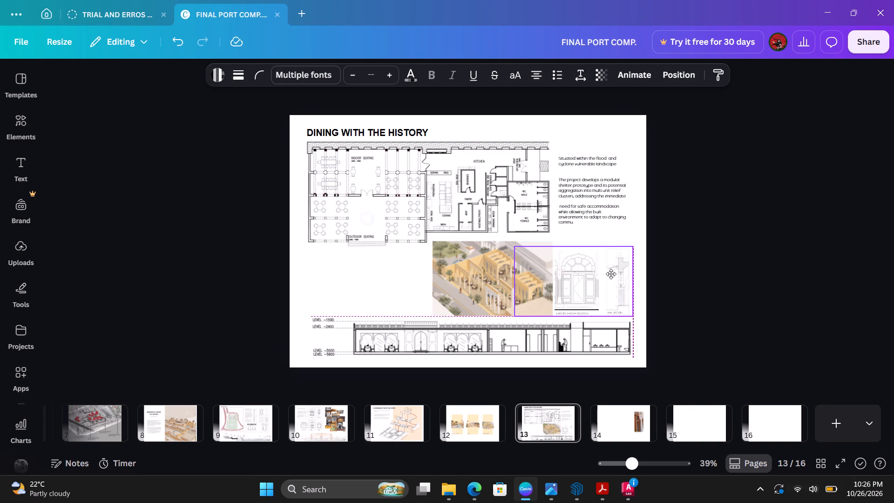
pyautogui.moveTo(611, 274); pyautogui.dragTo(612, 272)
pyautogui.click(686, 269)
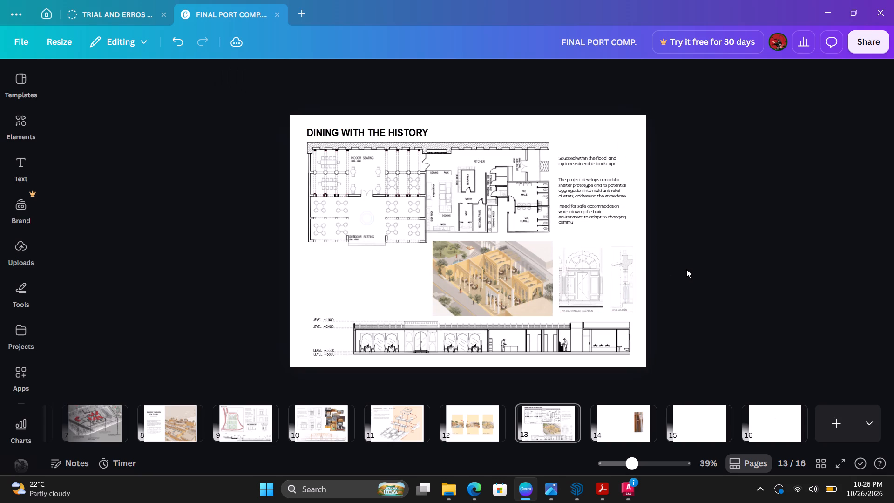
# Nudge the window elevation and wall section group slightly left, closer to the aerial render.
pyautogui.click(611, 263)
pyautogui.press('Left')
pyautogui.press('Left')
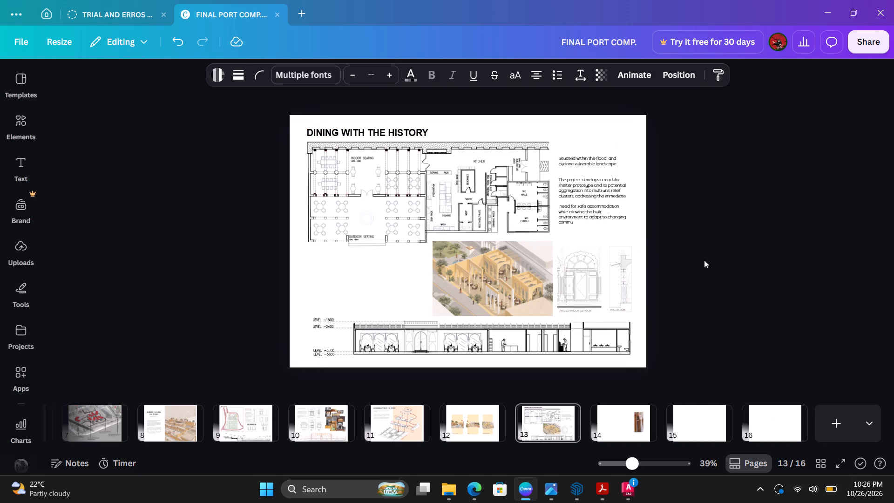
pyautogui.click(705, 260)
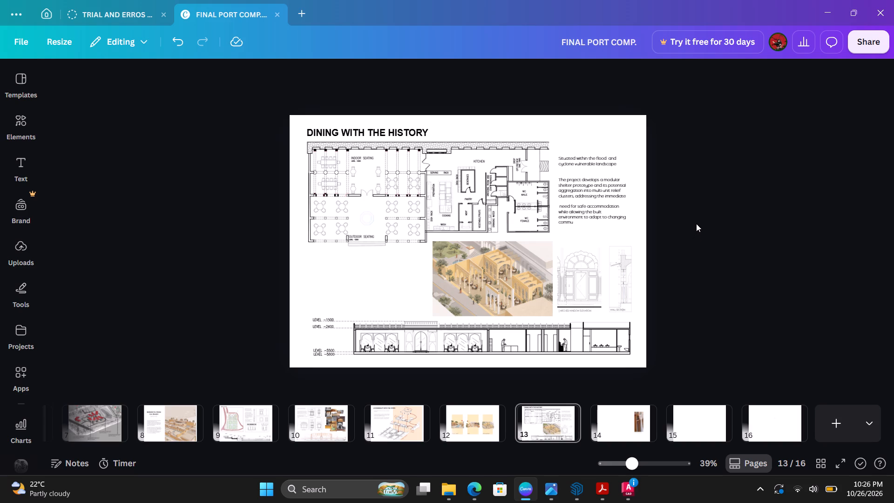
# Examine the page 13 layout up close, checking the render, window details, floor plan labels and long section.
pyautogui.scroll(7, 677, 280)
pyautogui.scroll(2, 704, 309)
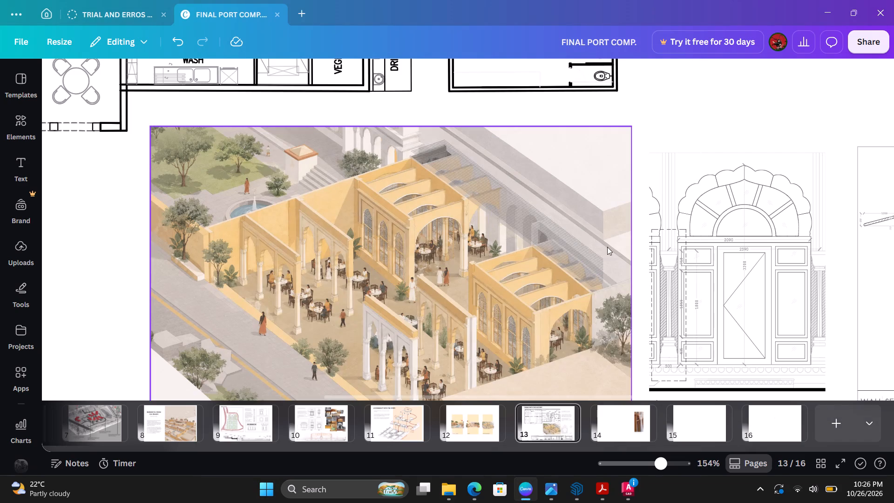
pyautogui.scroll(-4, 539, 229)
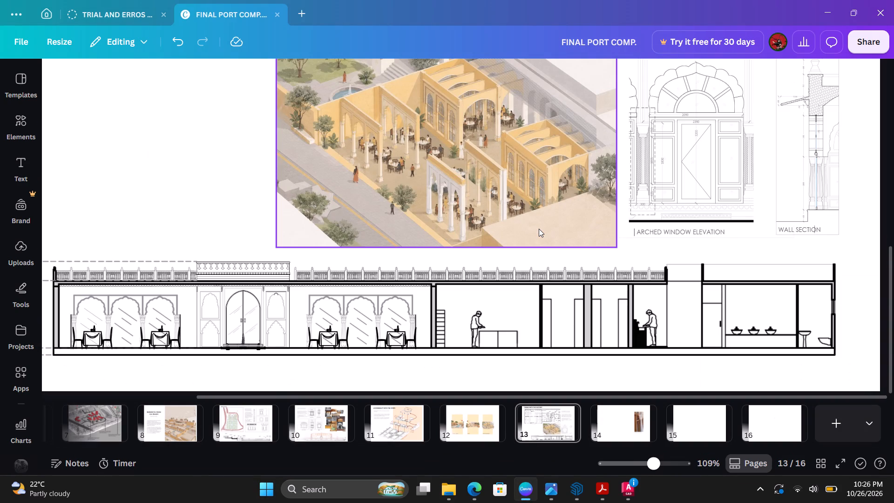
pyautogui.scroll(-3, 539, 229)
pyautogui.click(839, 238)
pyautogui.click(830, 237)
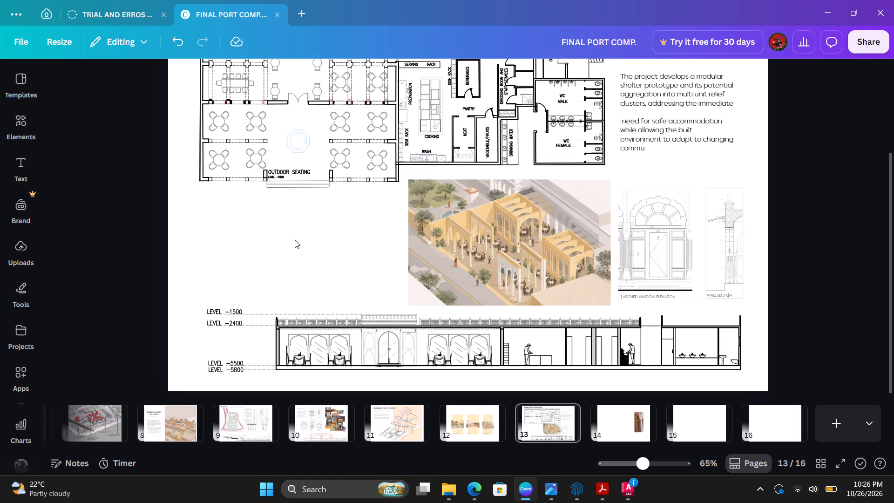
pyautogui.scroll(4, 330, 258)
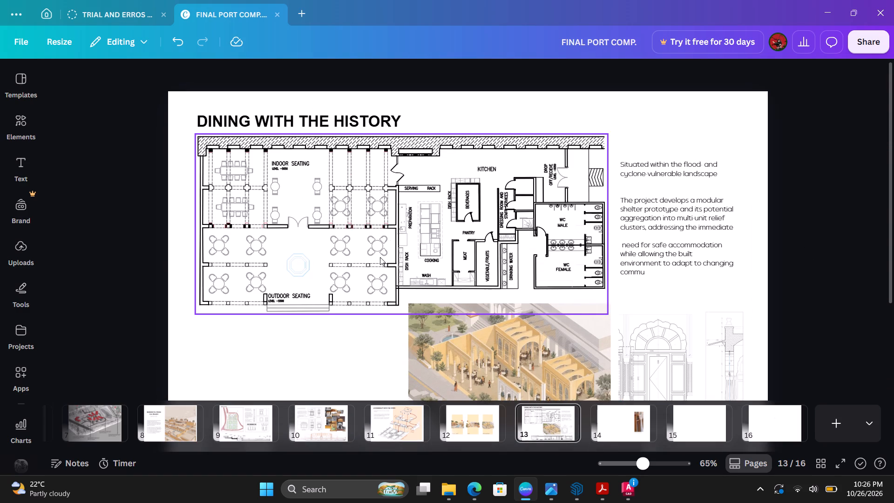
pyautogui.scroll(-2, 380, 257)
pyautogui.click(835, 248)
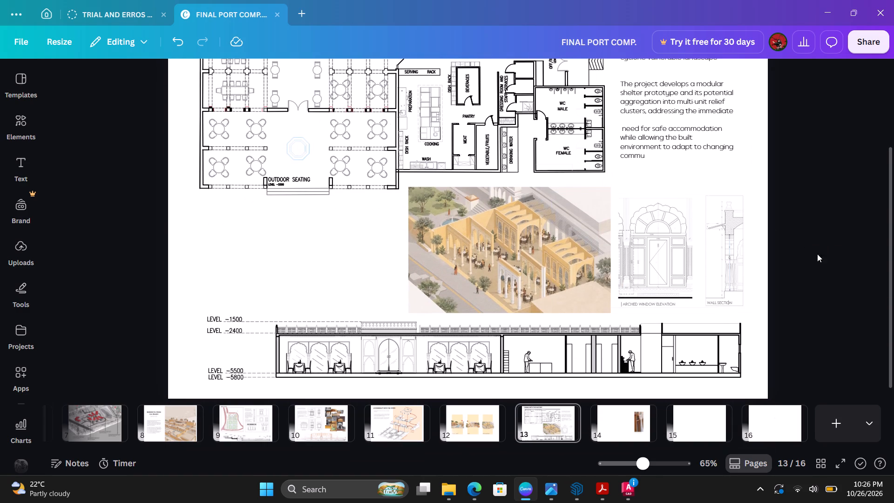
pyautogui.scroll(-2, 534, 228)
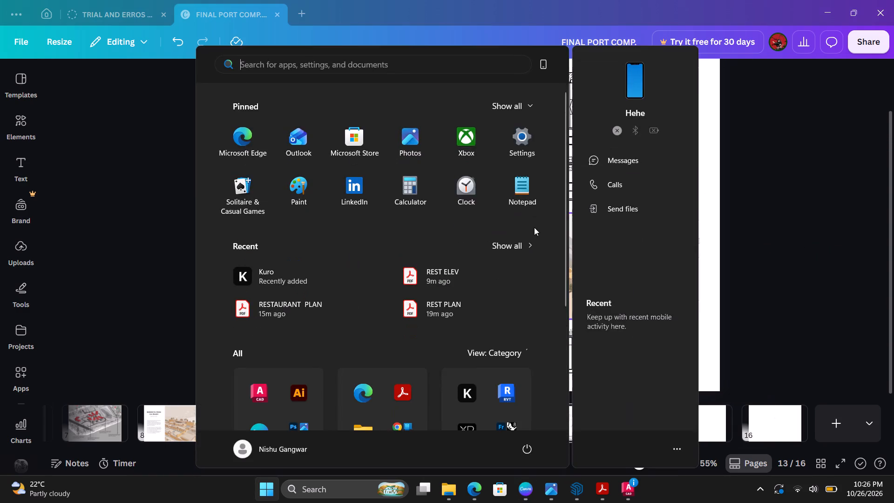
pyautogui.scroll(3, 470, 158)
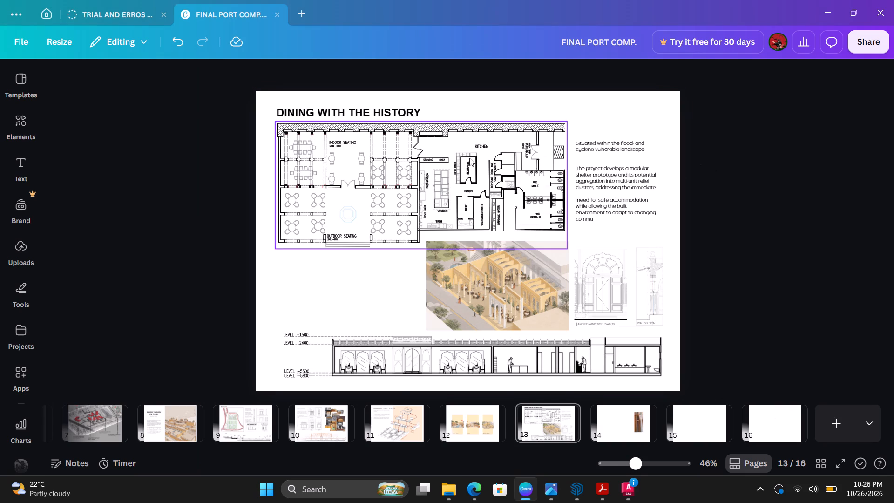
pyautogui.scroll(6, 484, 155)
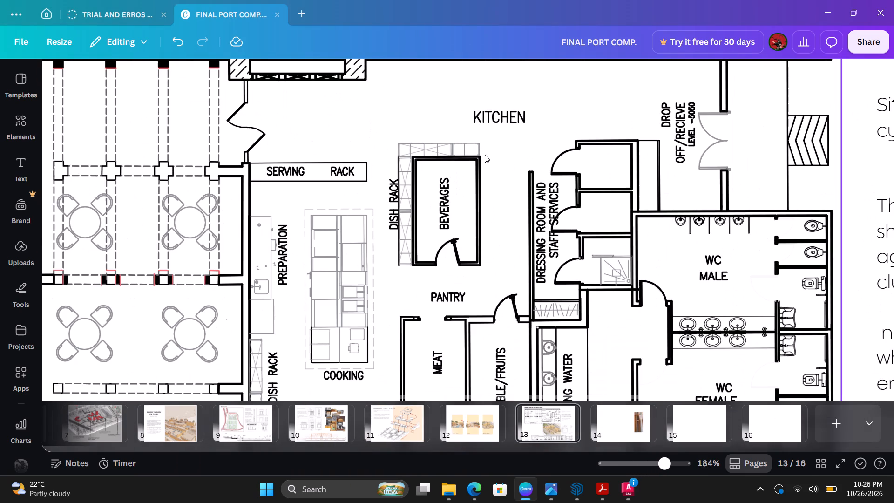
pyautogui.scroll(-8, 485, 155)
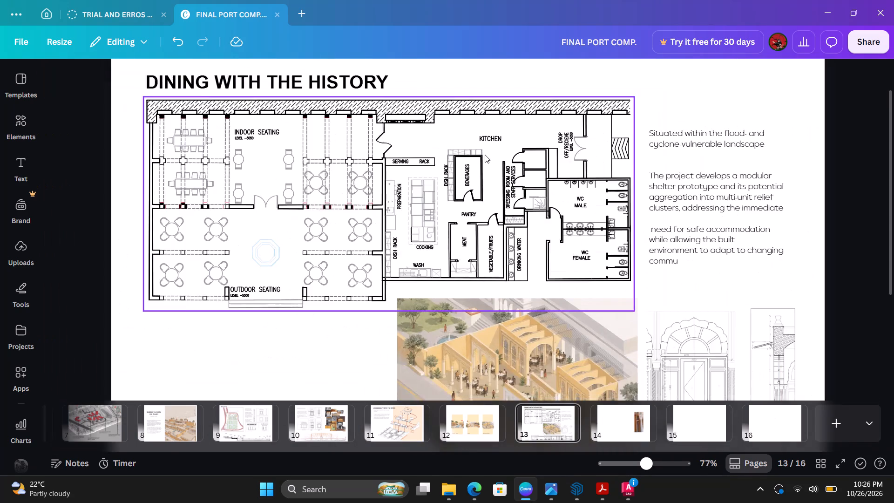
pyautogui.click(776, 204)
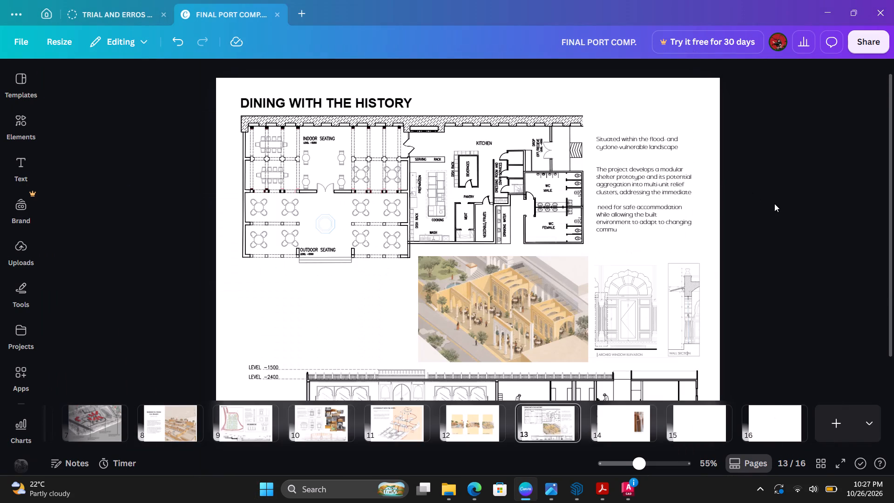
pyautogui.scroll(-3, 774, 204)
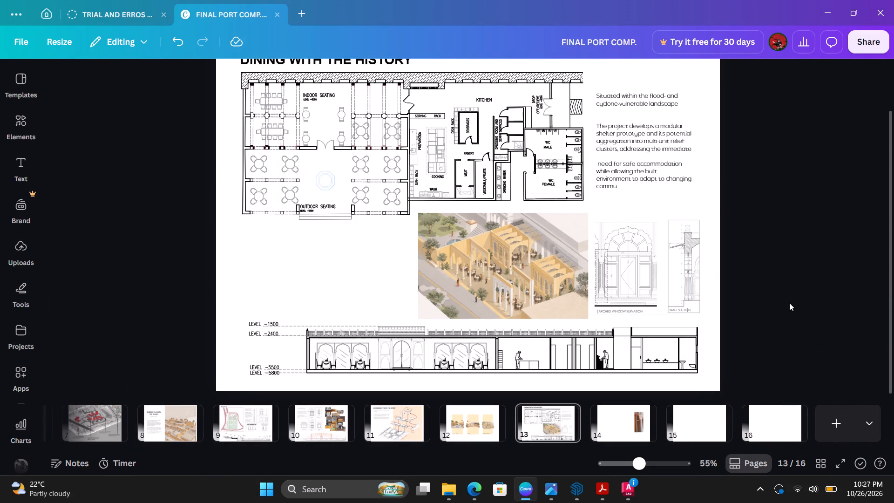
pyautogui.click(789, 302)
# Add a blank page after page 16 and return to the full view of page 13.
pyautogui.click(852, 425)
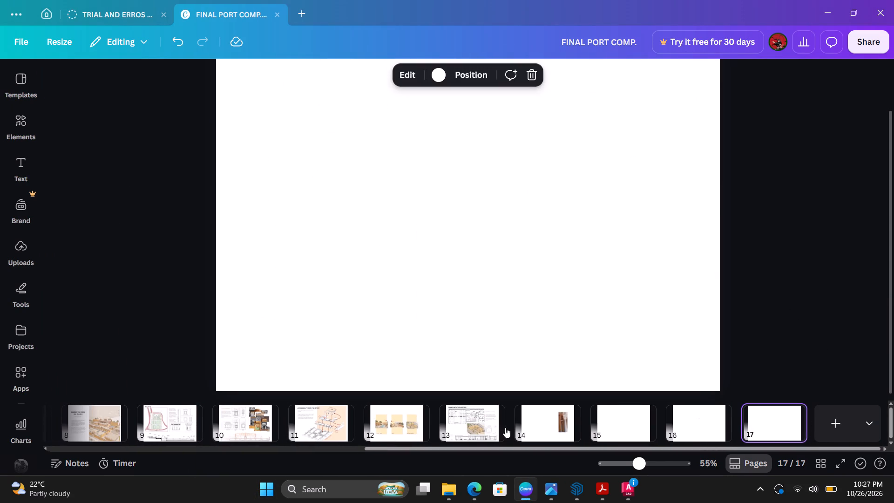
pyautogui.click(465, 434)
pyautogui.scroll(-1, 718, 289)
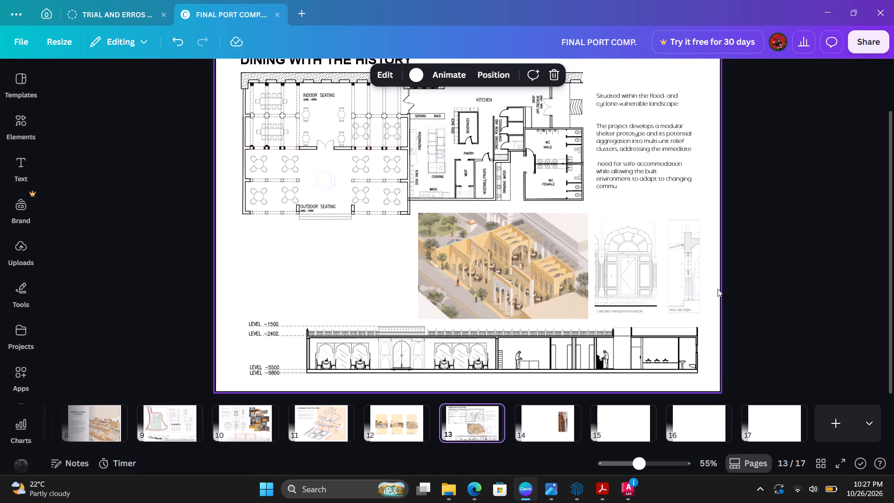
pyautogui.scroll(-1, 718, 289)
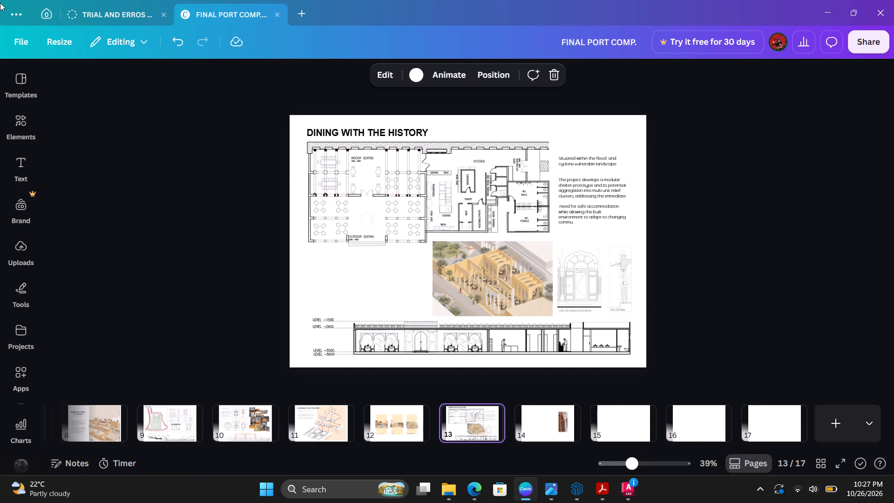
# Delete page 14, which holds only the wooden frame and column junction photo.
pyautogui.click(389, 417)
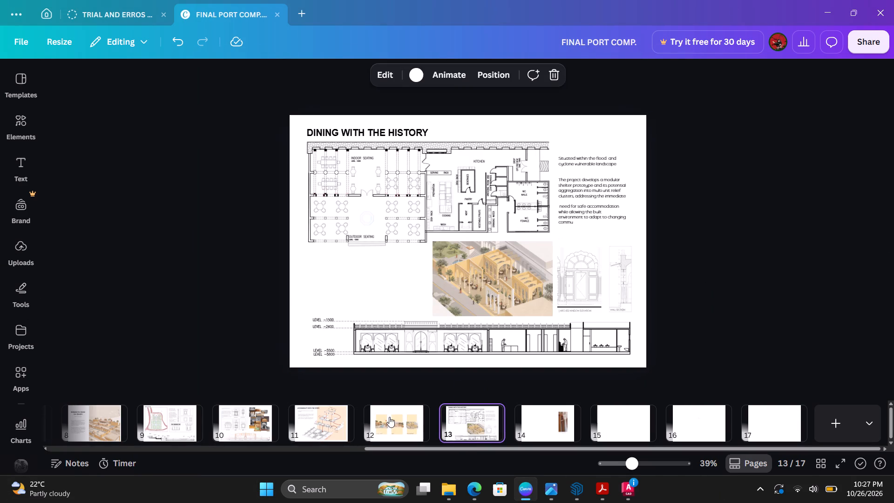
pyautogui.click(449, 430)
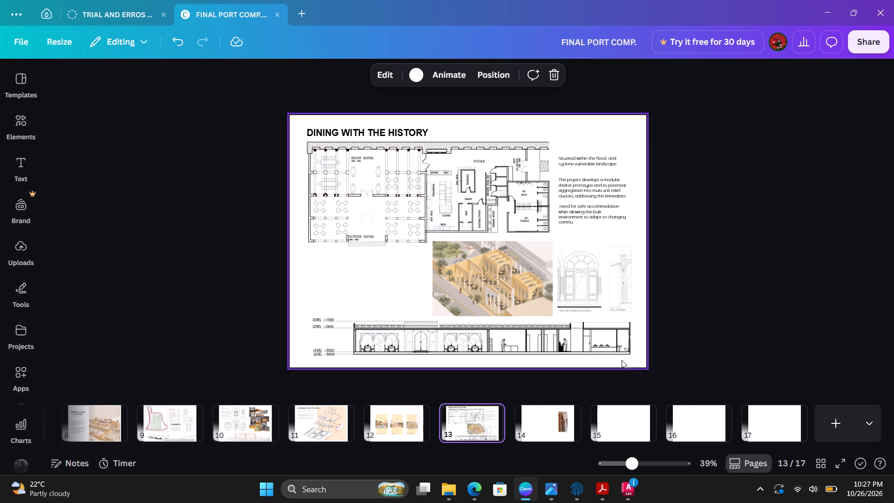
pyautogui.click(552, 415)
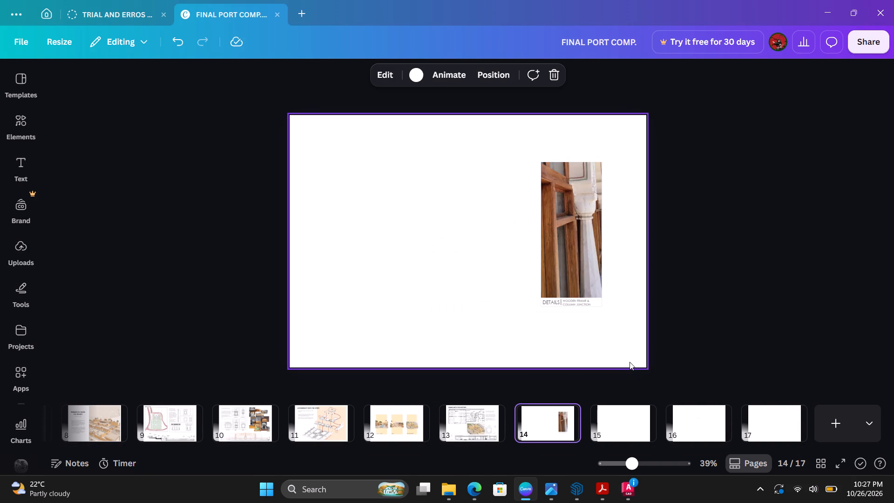
pyautogui.press('Delete')
# Move the DINING WITH THE HISTORY page behind the two blank pages to position 15, check the neighbouring pages, and open blank page 13.
pyautogui.click(566, 430)
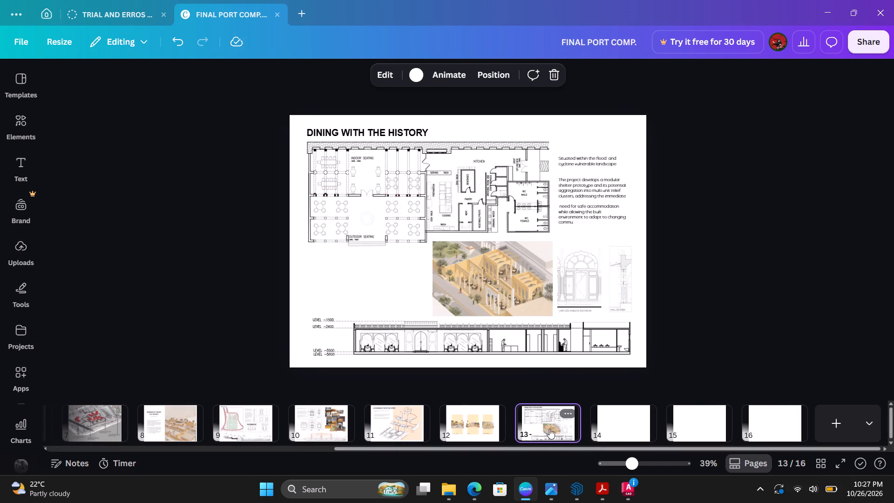
pyautogui.moveTo(541, 427); pyautogui.dragTo(727, 430)
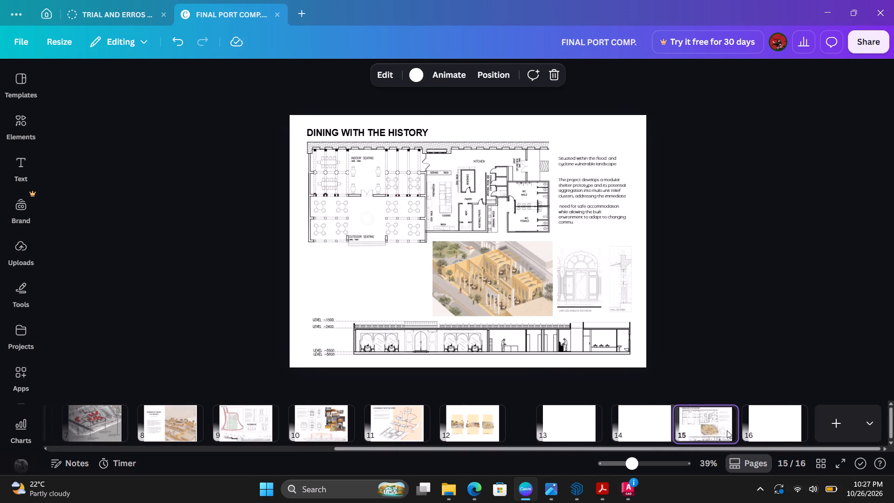
pyautogui.click(452, 421)
pyautogui.click(565, 424)
pyautogui.click(618, 424)
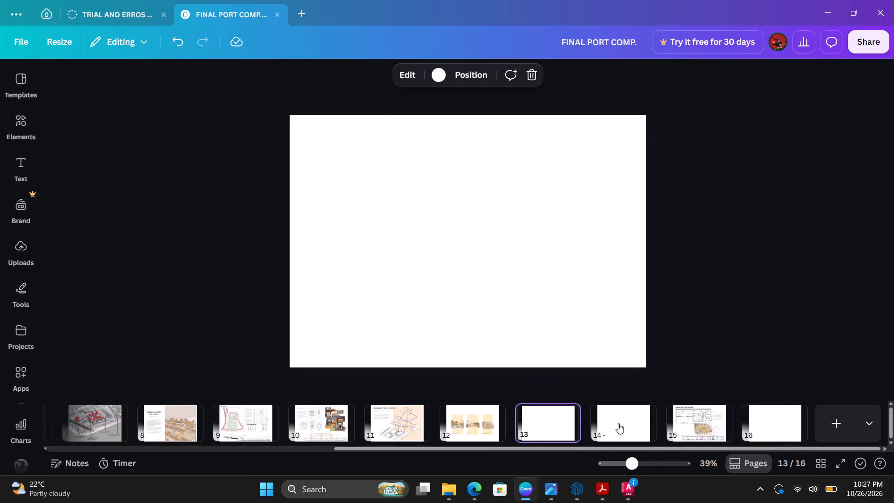
pyautogui.click(702, 425)
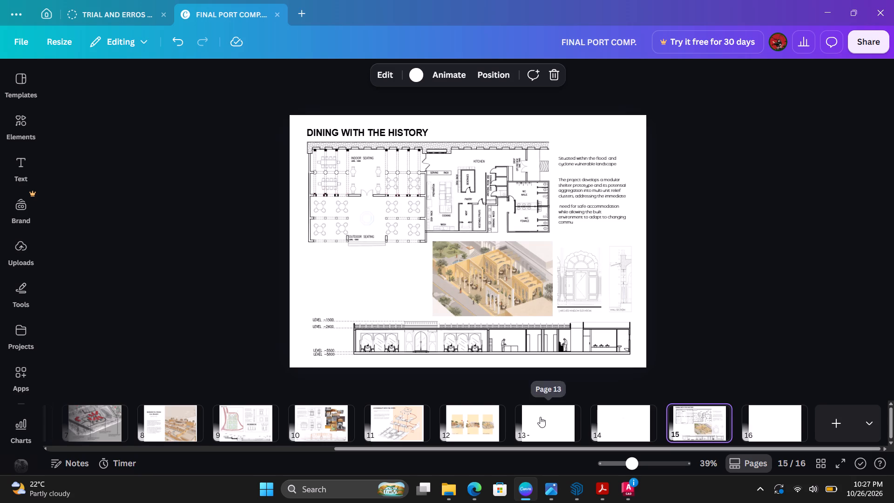
pyautogui.click(540, 417)
pyautogui.click(488, 421)
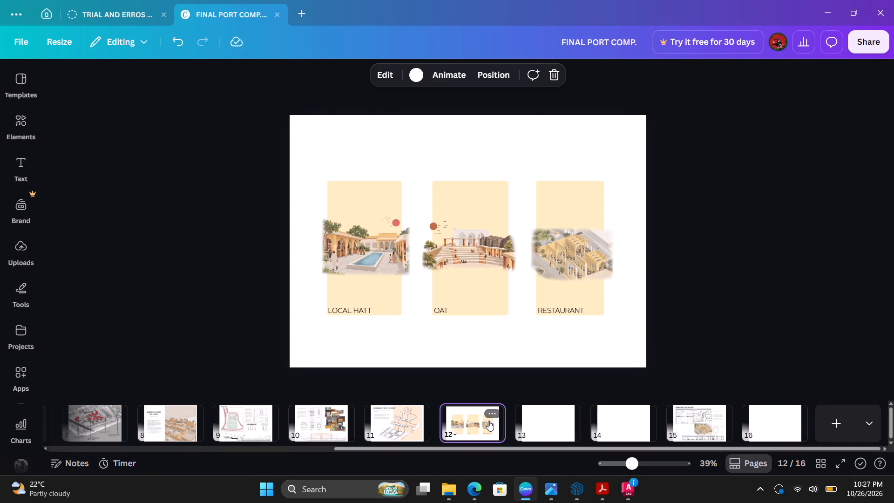
pyautogui.click(534, 427)
# Switch to the MODEL_HATT +restaurant model in SketchUp and examine the restaurant and the overall garden complex.
pyautogui.click(581, 494)
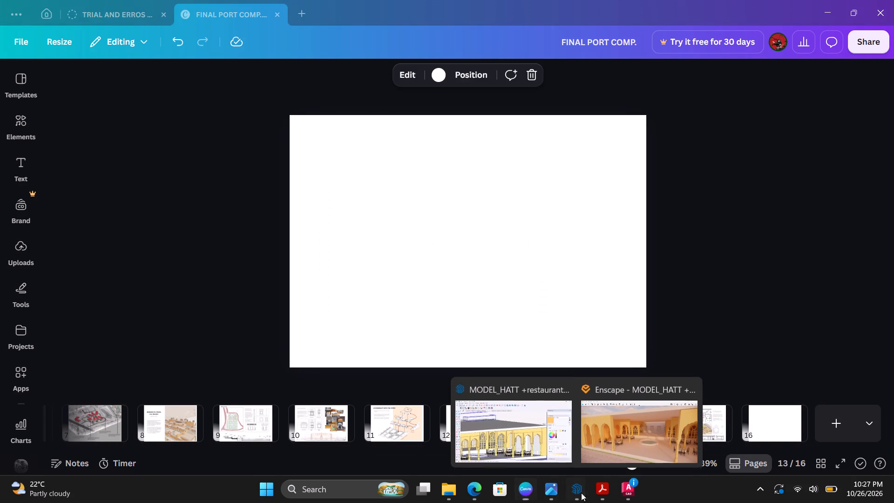
pyautogui.click(545, 439)
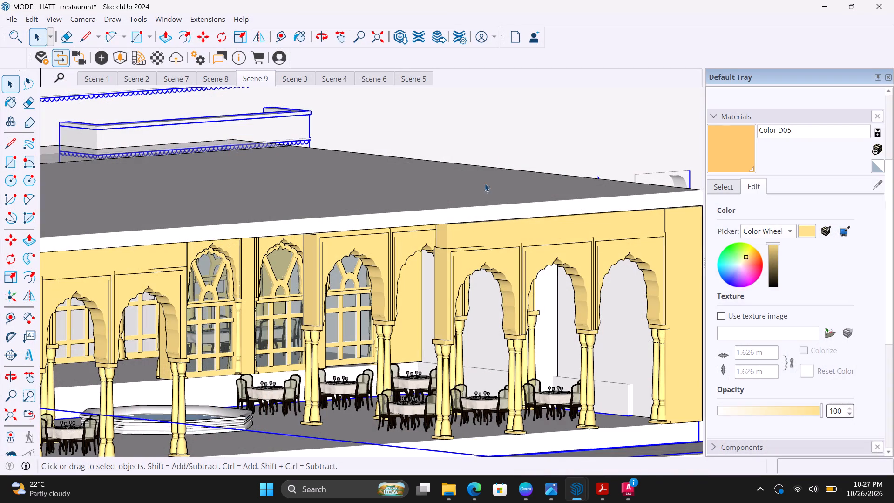
pyautogui.click(530, 141)
pyautogui.scroll(-2, 387, 237)
pyautogui.press('Escape')
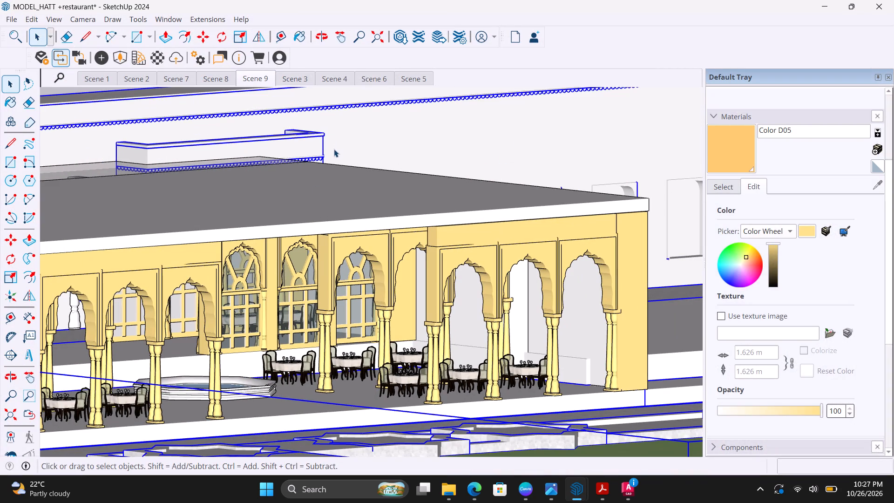
pyautogui.press('Escape')
pyautogui.scroll(-15, 393, 211)
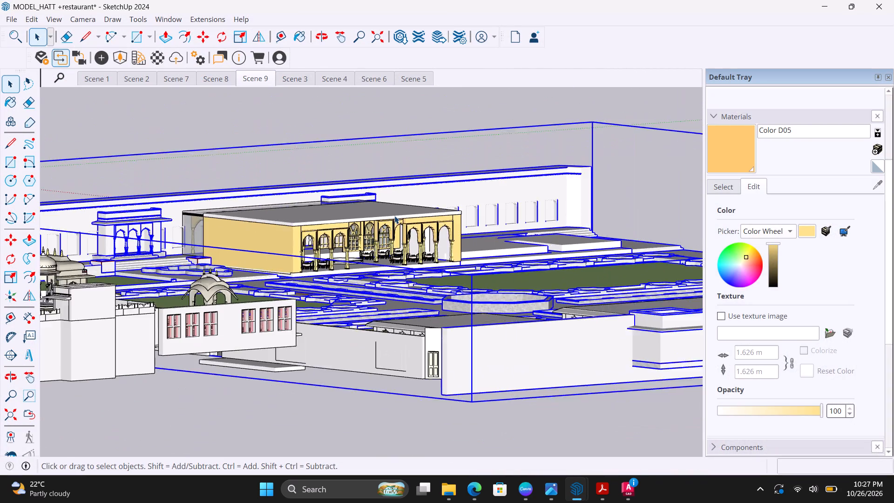
pyautogui.scroll(-8, 394, 216)
pyautogui.click(328, 381)
pyautogui.moveTo(389, 376); pyautogui.dragTo(318, 442, button='middle')
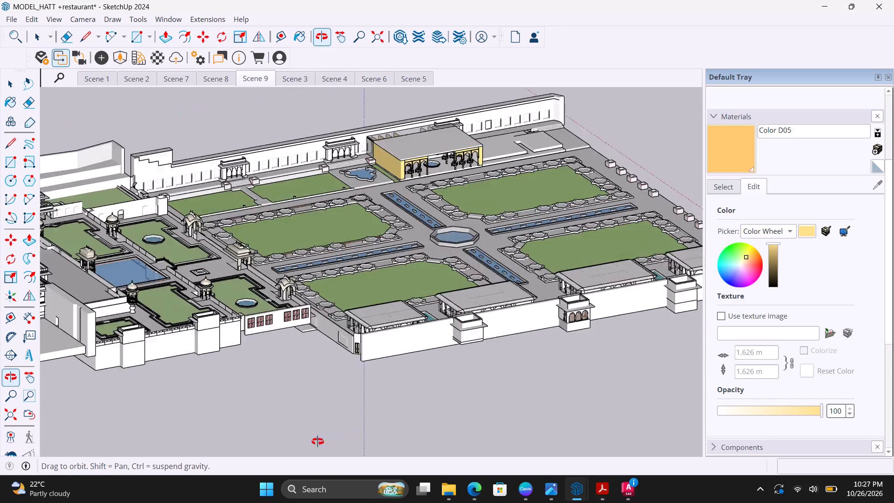
pyautogui.moveTo(318, 442); pyautogui.dragTo(111, 419, button='middle')
pyautogui.scroll(-3, 145, 367)
pyautogui.moveTo(331, 393); pyautogui.dragTo(0, 370, button='middle')
pyautogui.moveTo(524, 367); pyautogui.dragTo(437, 389, button='middle')
pyautogui.scroll(-4, 480, 364)
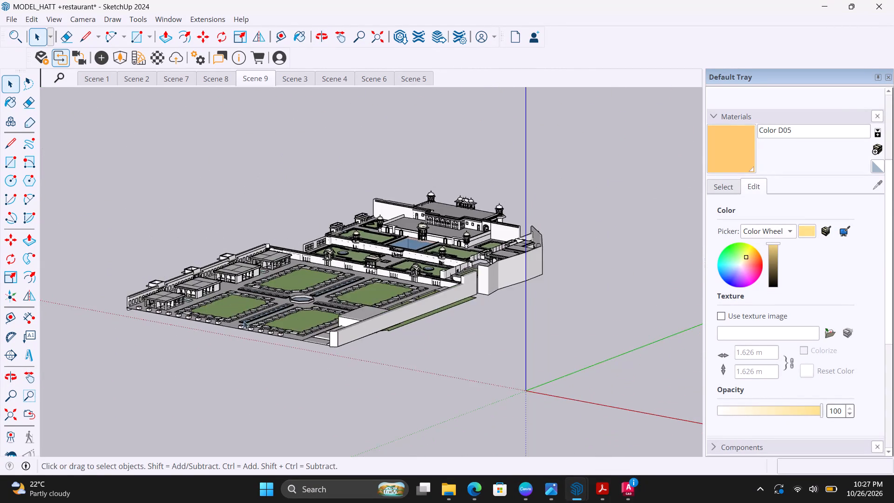
# Examine the arched pavilions, fountain pool and surrounding courtyard up close and from above, and return to the blank Canva page.
pyautogui.scroll(20, 226, 316)
pyautogui.scroll(1, 226, 316)
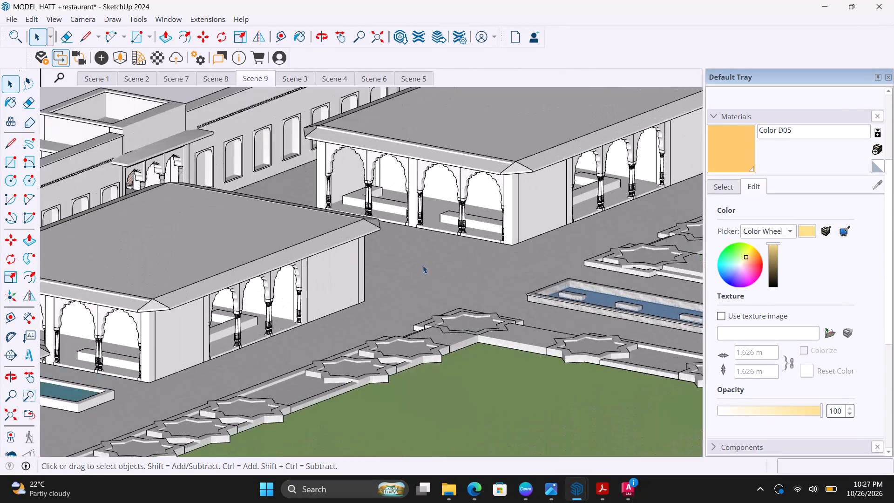
pyautogui.scroll(3, 358, 301)
pyautogui.moveTo(440, 297); pyautogui.dragTo(155, 310, button='middle')
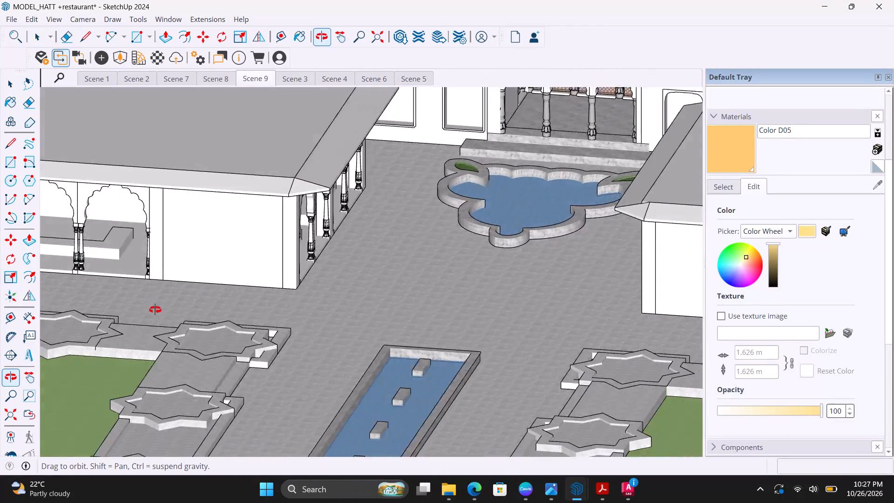
pyautogui.moveTo(155, 310); pyautogui.dragTo(60, 306, button='middle')
pyautogui.scroll(3, 426, 204)
pyautogui.moveTo(431, 265); pyautogui.dragTo(540, 251, button='middle')
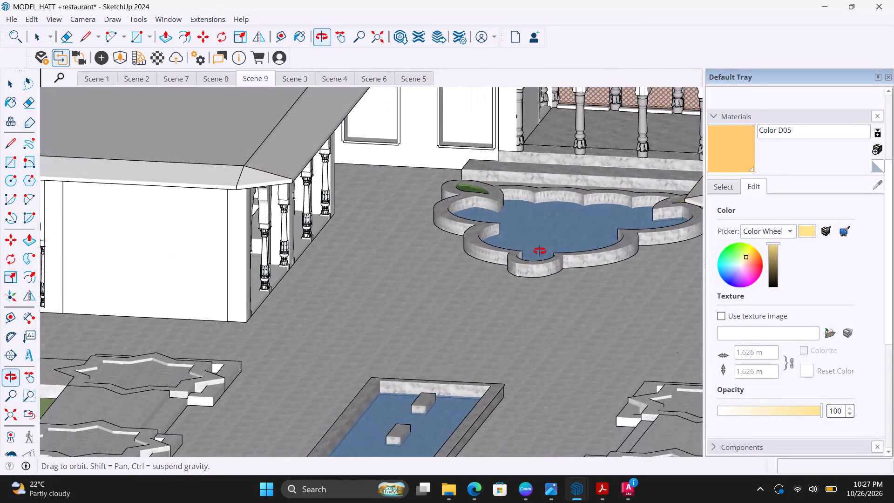
pyautogui.moveTo(540, 251); pyautogui.dragTo(520, 235, button='middle')
pyautogui.scroll(-2, 518, 236)
pyautogui.moveTo(578, 265); pyautogui.dragTo(547, 367, button='middle')
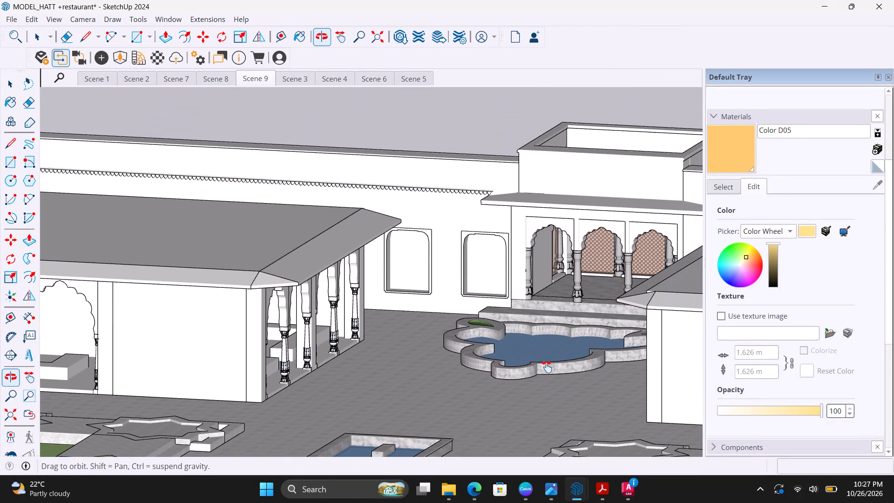
pyautogui.moveTo(547, 367); pyautogui.dragTo(547, 368, button='middle')
pyautogui.moveTo(327, 313); pyautogui.dragTo(807, 304, button='middle')
pyautogui.scroll(-4, 671, 242)
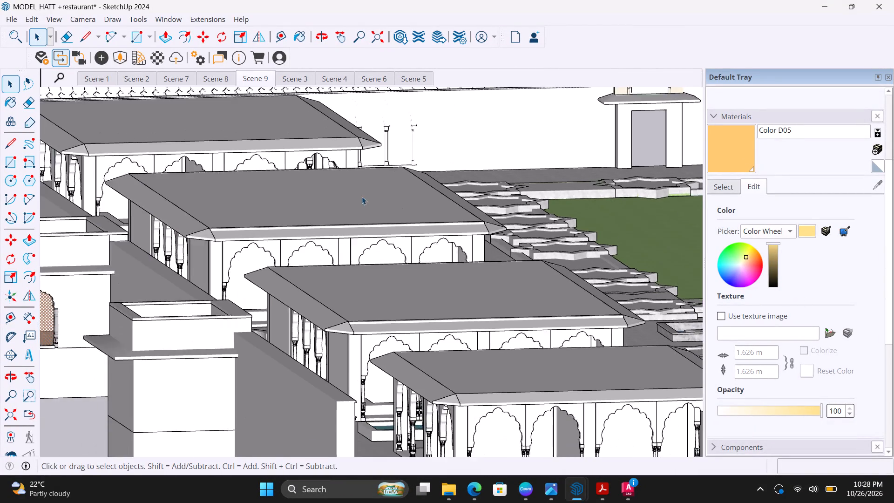
pyautogui.scroll(-2, 362, 197)
pyautogui.moveTo(474, 256); pyautogui.dragTo(420, 258, button='middle')
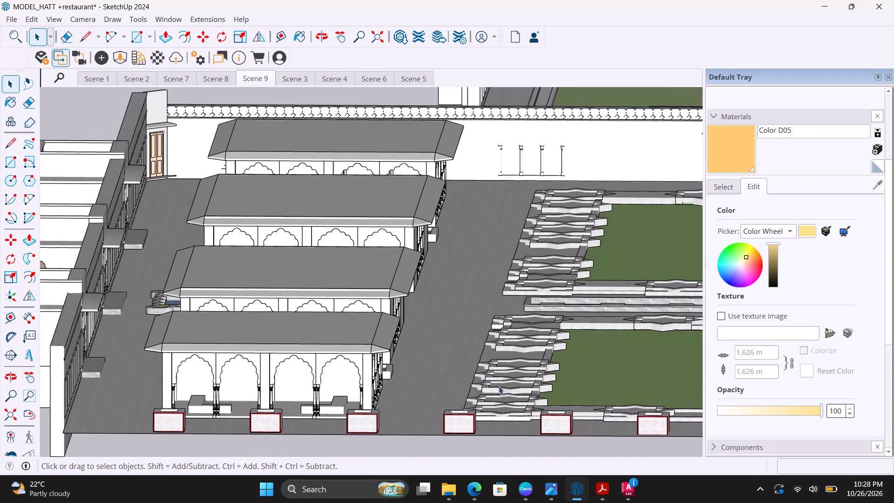
pyautogui.click(826, 11)
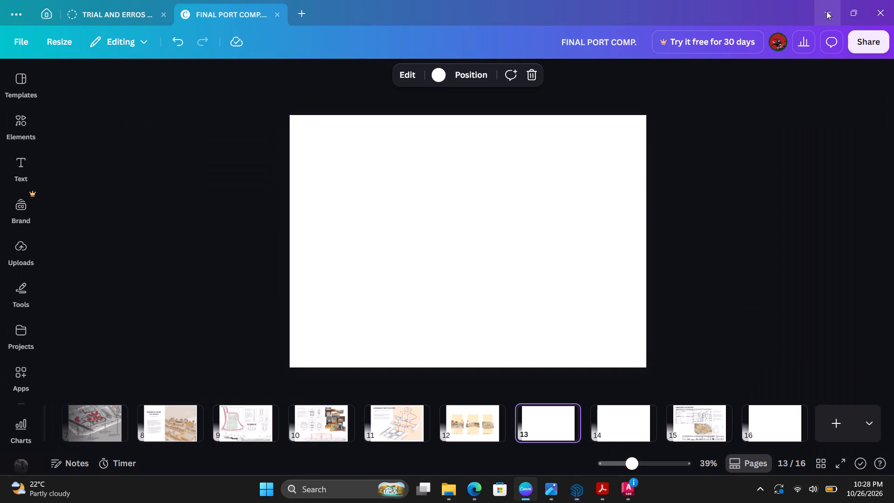
pyautogui.scroll(-1, 718, 141)
# Switch to File Explorer and open the ad 5 folder inside Desktop > STUFF ARCHI > 6TH SEM.
pyautogui.click(452, 484)
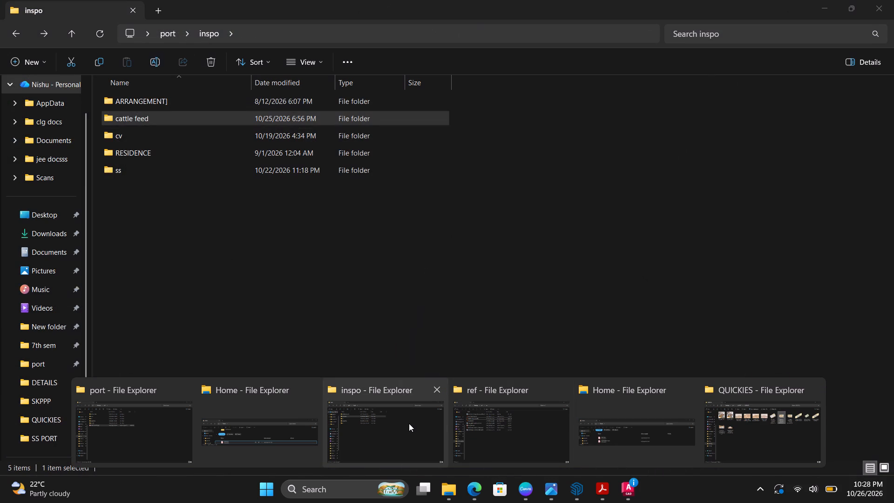
pyautogui.click(644, 420)
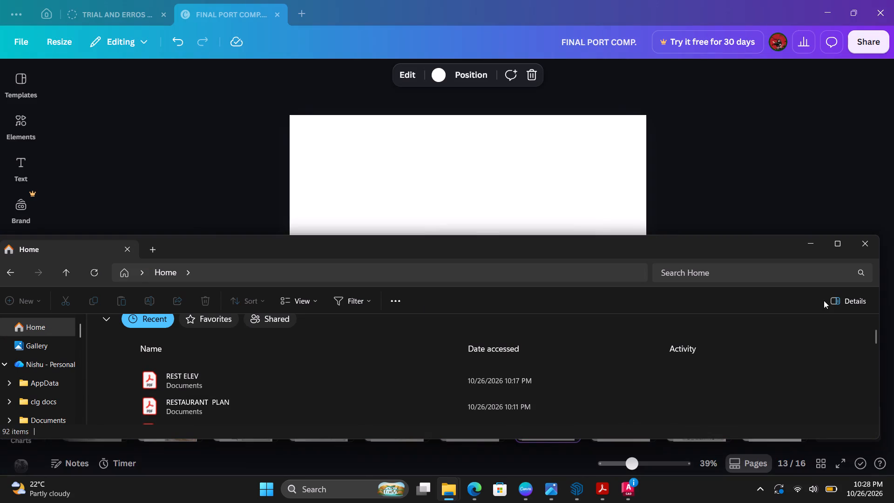
pyautogui.click(838, 251)
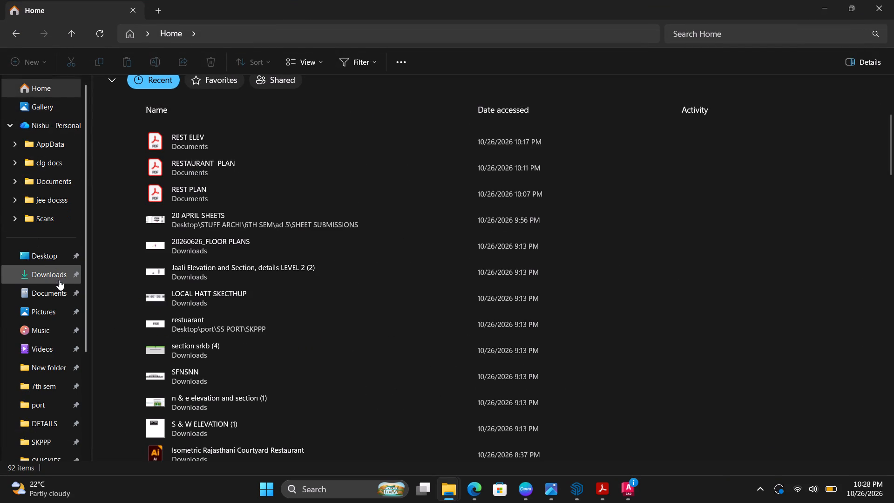
pyautogui.click(59, 254)
pyautogui.scroll(-1, 167, 265)
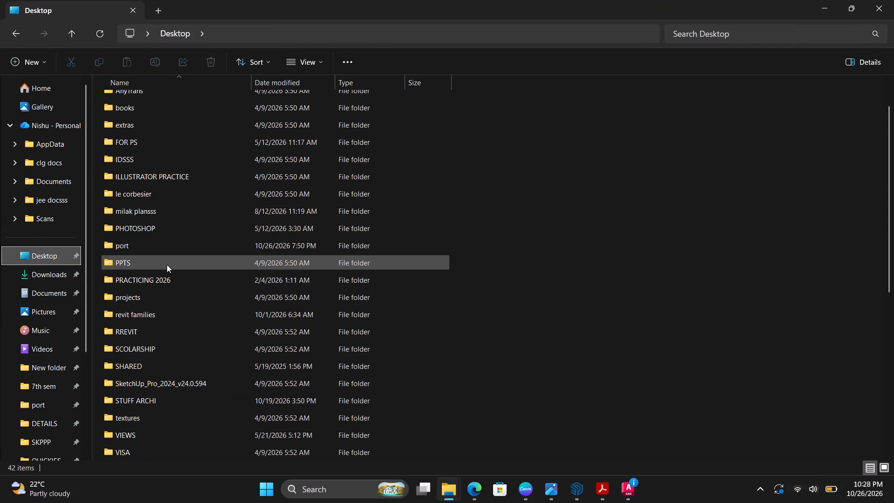
pyautogui.scroll(-1, 167, 265)
pyautogui.doubleClick(160, 346)
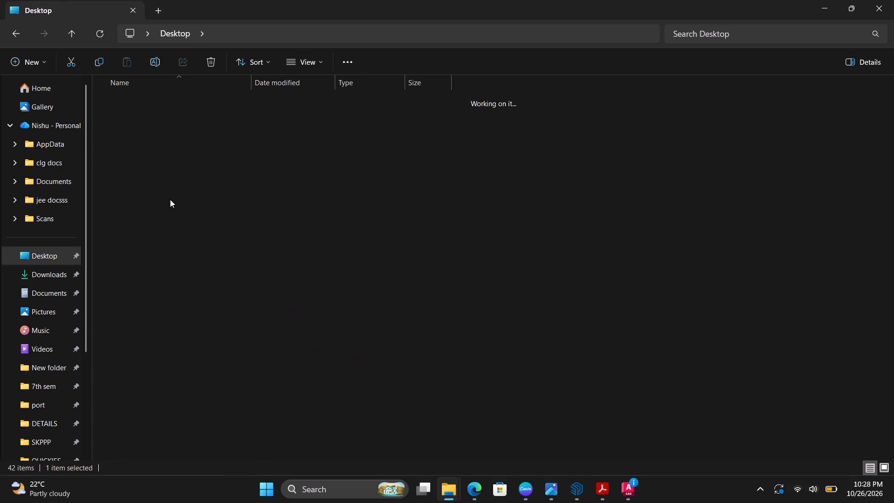
pyautogui.doubleClick(138, 151)
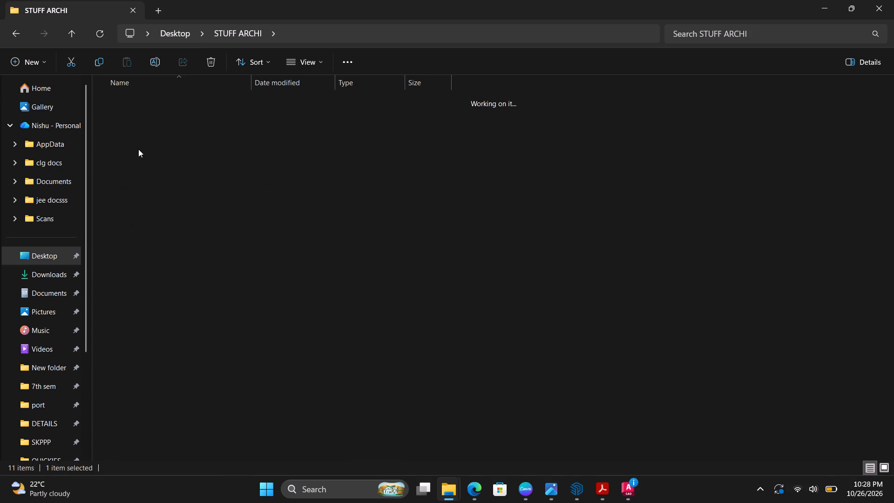
pyautogui.doubleClick(156, 103)
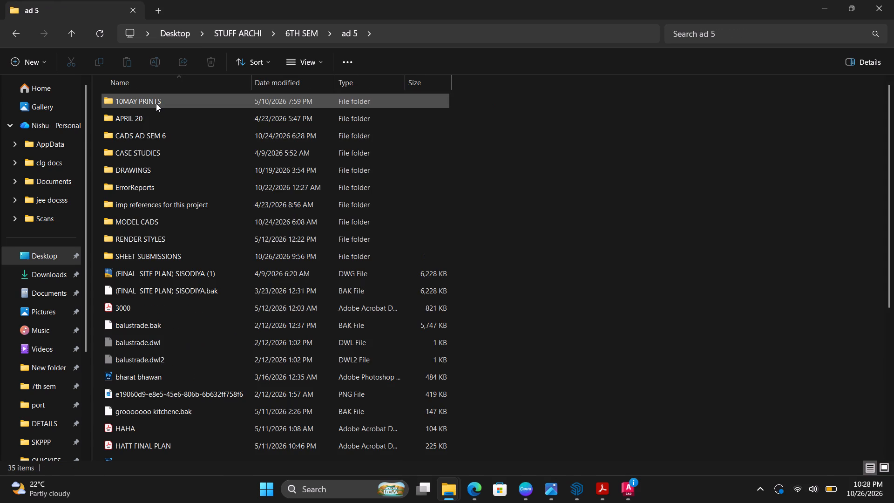
# Look through the ad 5 folder and its SHEET SUBMISSIONS subfolder for project drawings.
pyautogui.scroll(-7, 156, 103)
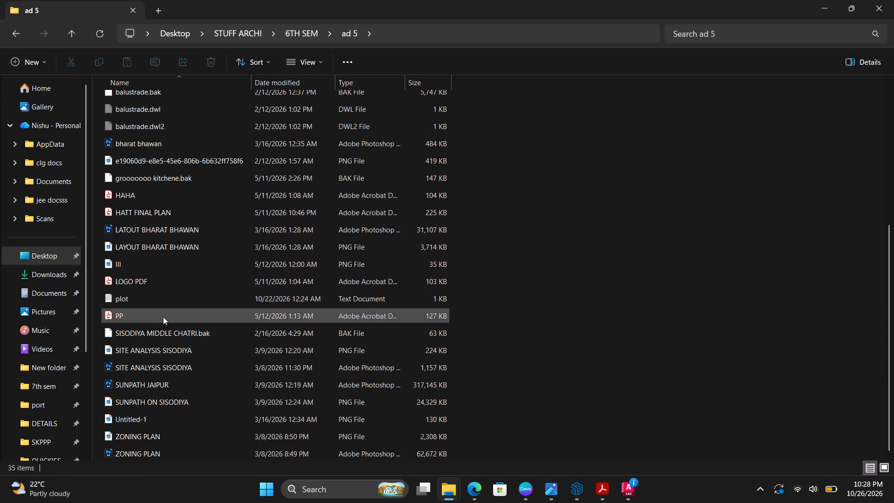
pyautogui.scroll(3, 163, 316)
pyautogui.scroll(3, 163, 164)
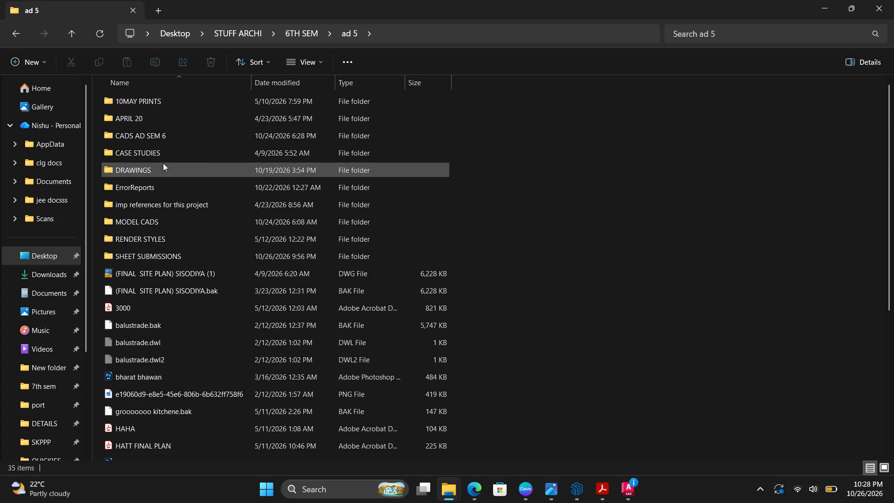
pyautogui.doubleClick(156, 249)
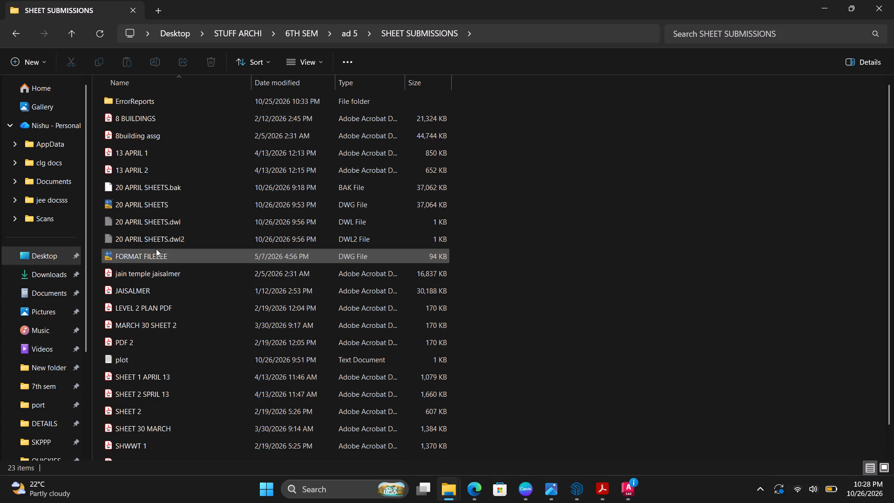
pyautogui.scroll(-7, 156, 243)
pyautogui.scroll(4, 157, 239)
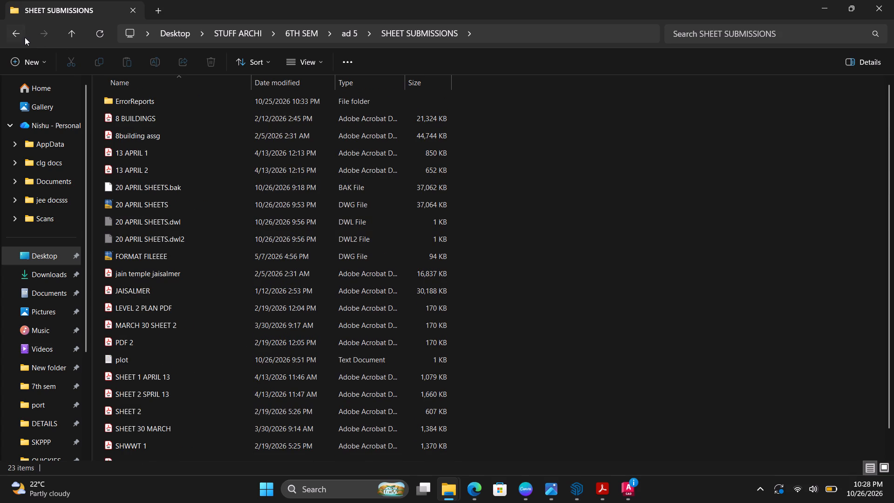
# Look through the 10MAY PRINTS folder, the ad 5 file list and the SHEET SUBMISSIONS folder for project drawings.
pyautogui.click(25, 37)
pyautogui.doubleClick(161, 101)
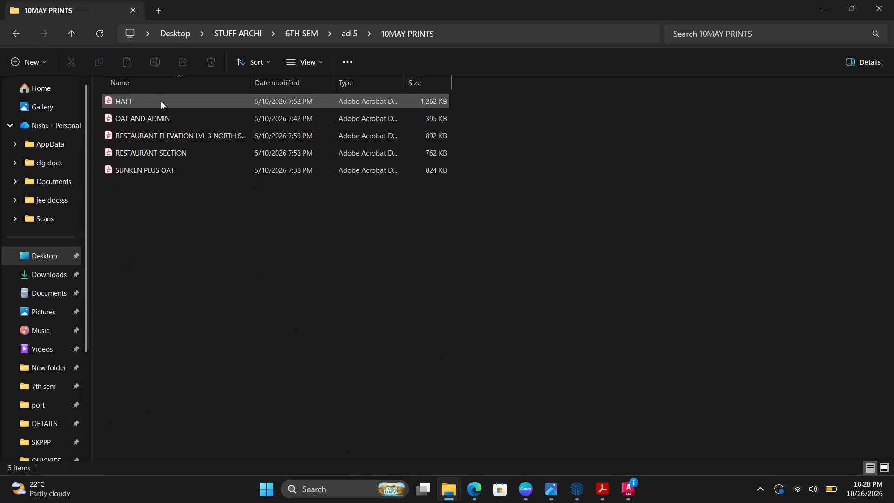
pyautogui.click(7, 36)
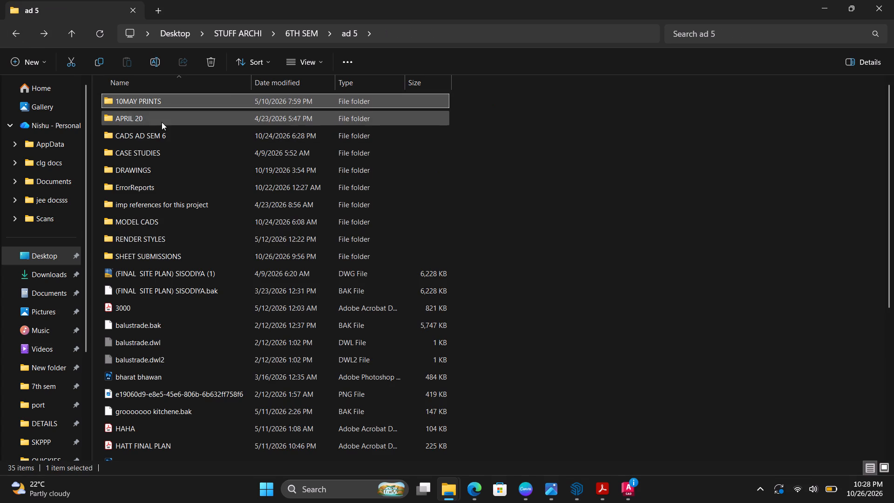
pyautogui.scroll(-7, 156, 176)
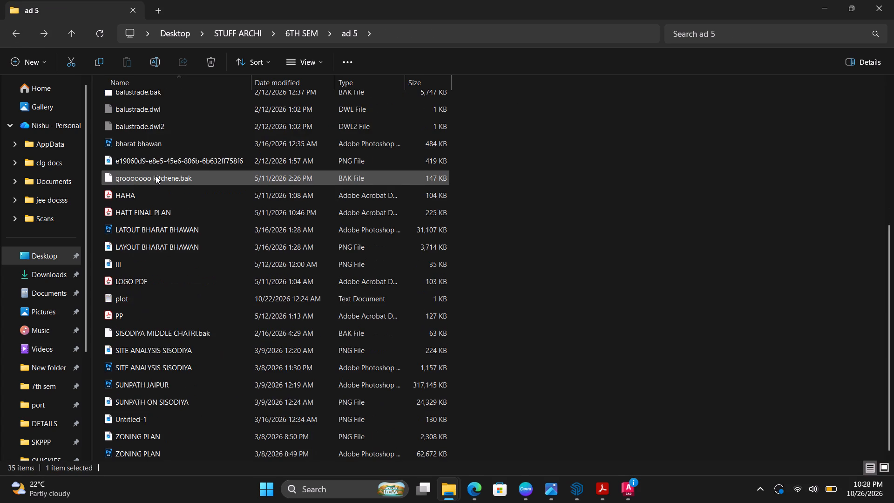
pyautogui.scroll(3, 156, 175)
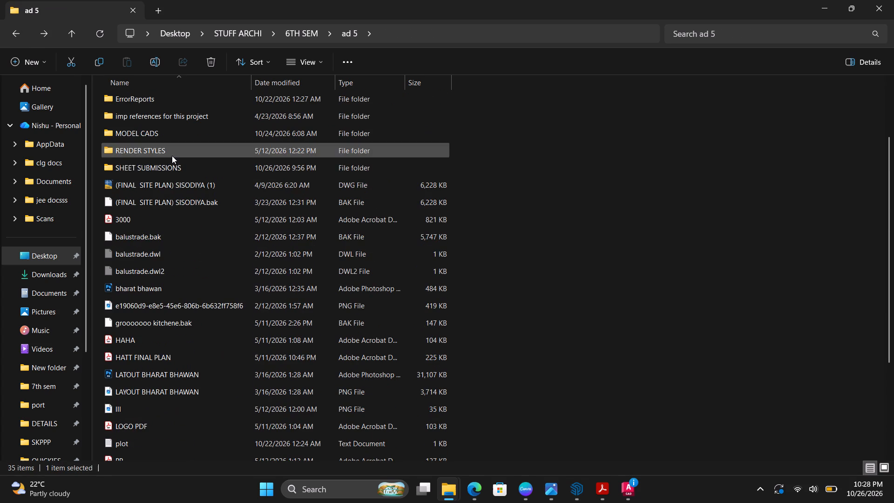
pyautogui.doubleClick(167, 163)
pyautogui.scroll(-6, 167, 163)
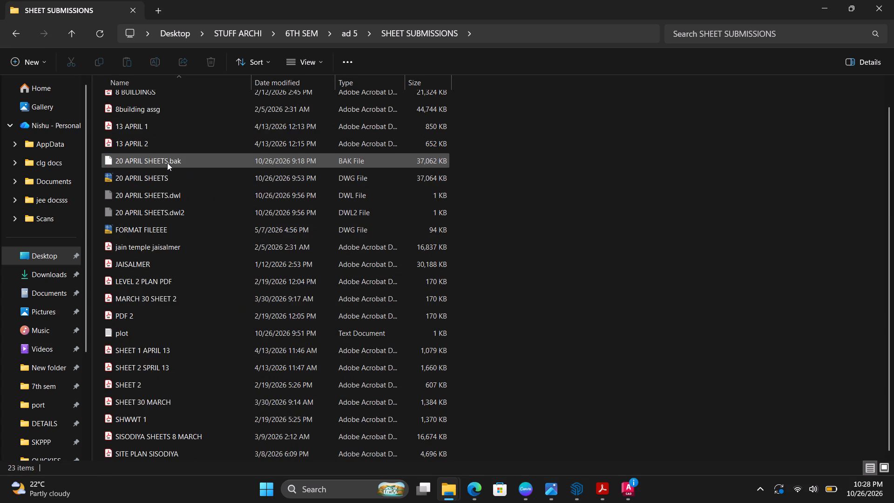
pyautogui.scroll(3, 167, 163)
pyautogui.click(11, 34)
# Check the CASE STUDIES, CADS AD SEM 6 and APRIL 20 subfolders of ad 5 for project drawings.
pyautogui.doubleClick(156, 153)
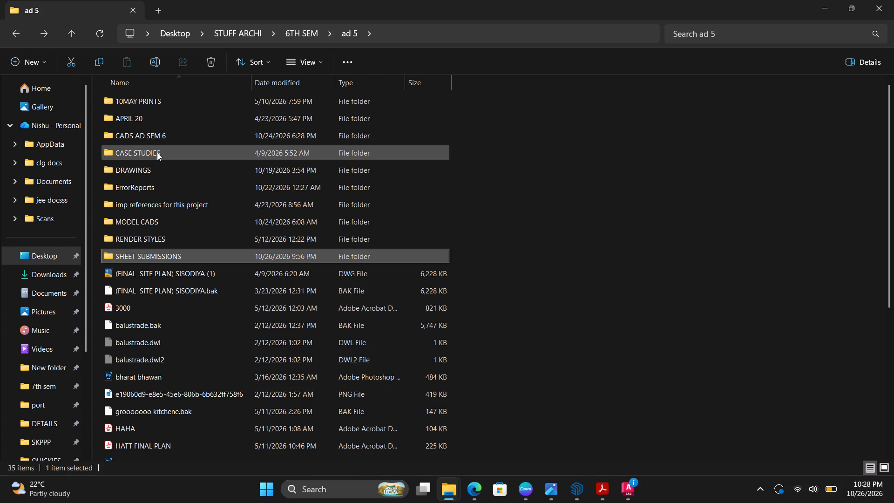
pyautogui.click(17, 32)
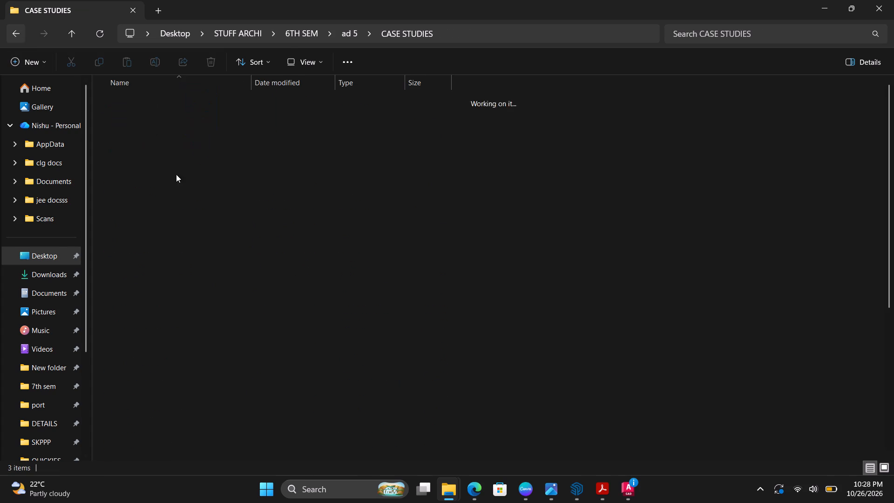
pyautogui.doubleClick(156, 133)
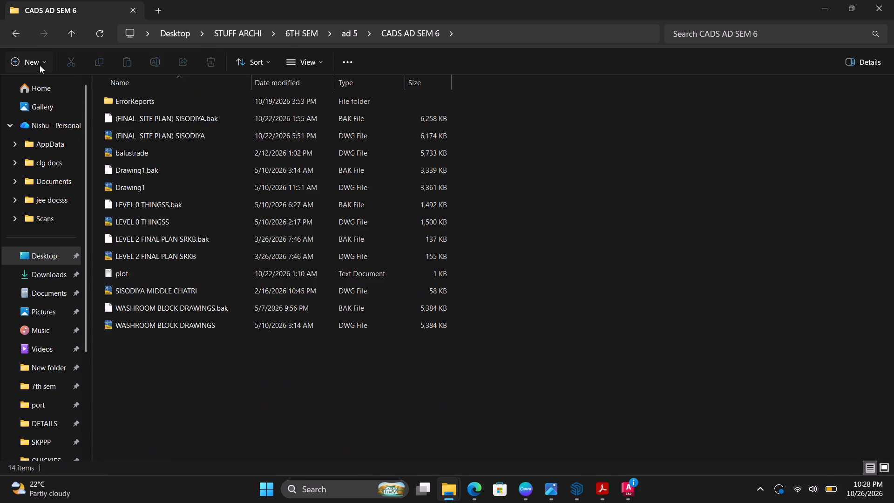
pyautogui.click(14, 40)
pyautogui.doubleClick(160, 117)
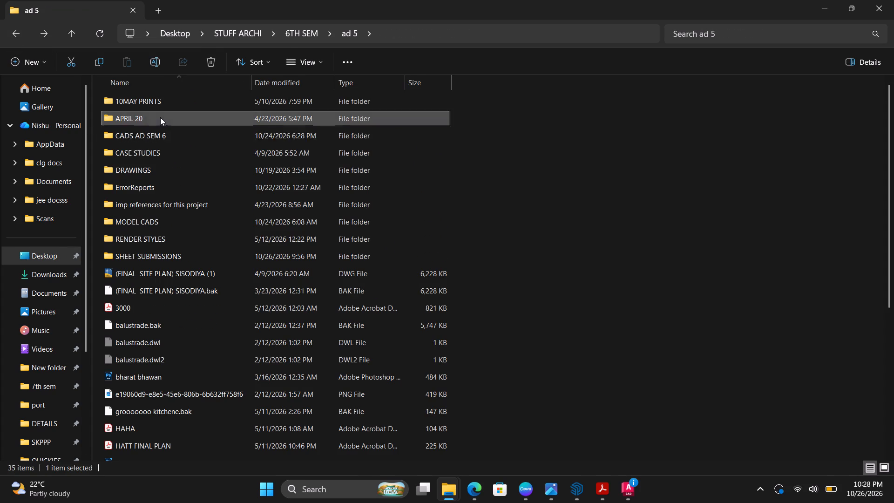
pyautogui.scroll(-2, 160, 117)
pyautogui.click(16, 38)
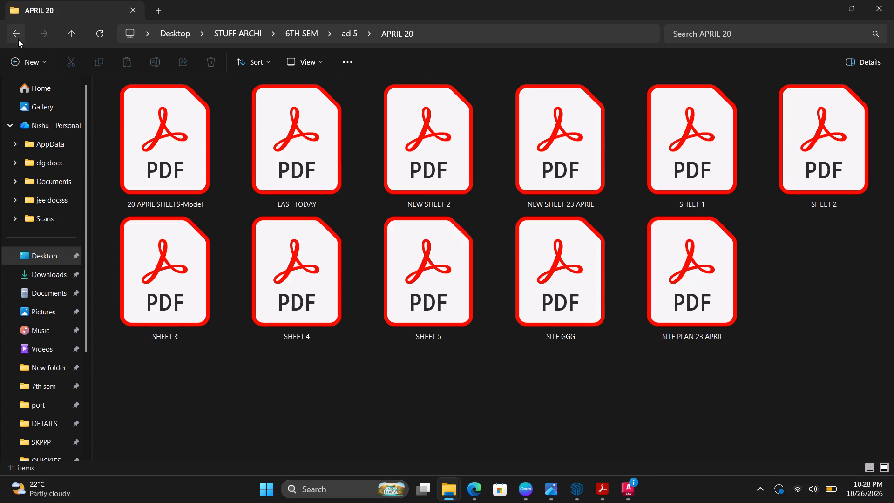
# Look through the full list of files and folders in the ad 5 folder for usable project material.
pyautogui.scroll(-3, 149, 114)
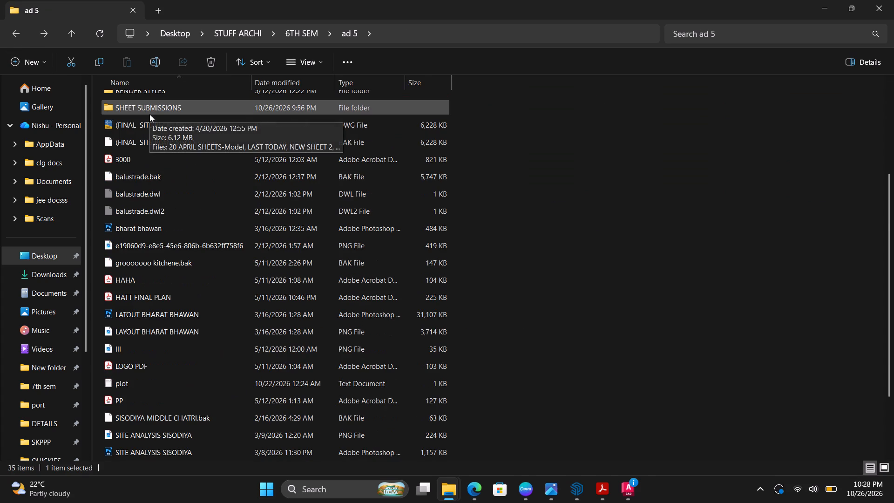
pyautogui.scroll(-6, 149, 114)
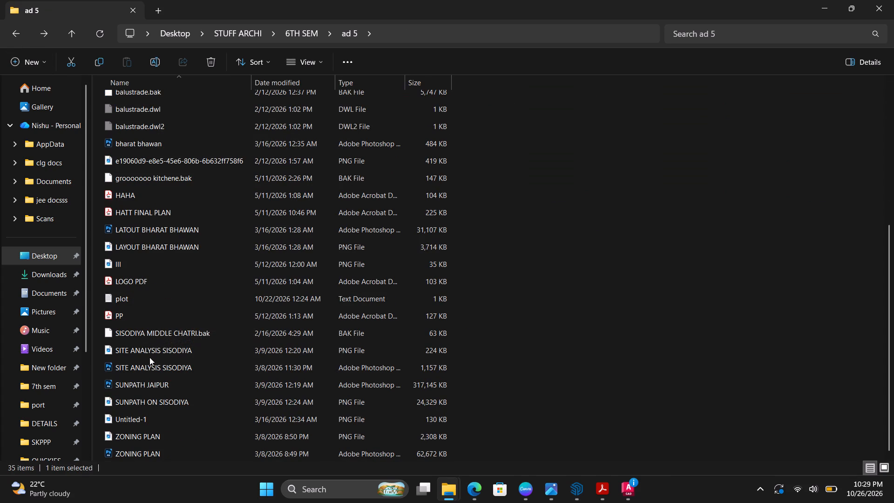
pyautogui.scroll(8, 150, 356)
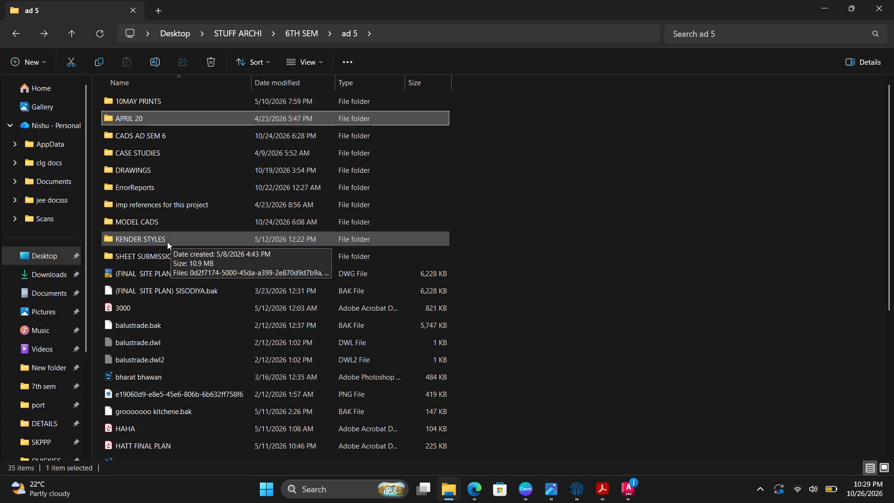
pyautogui.scroll(-5, 61, 312)
pyautogui.scroll(2, 66, 306)
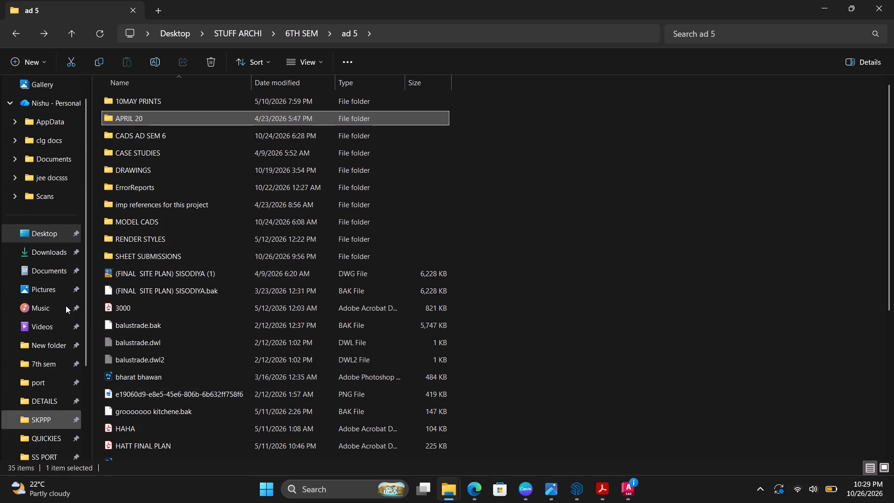
# Find and launch Adobe Photoshop 2026.
pyautogui.write('PH')
pyautogui.click(327, 164)
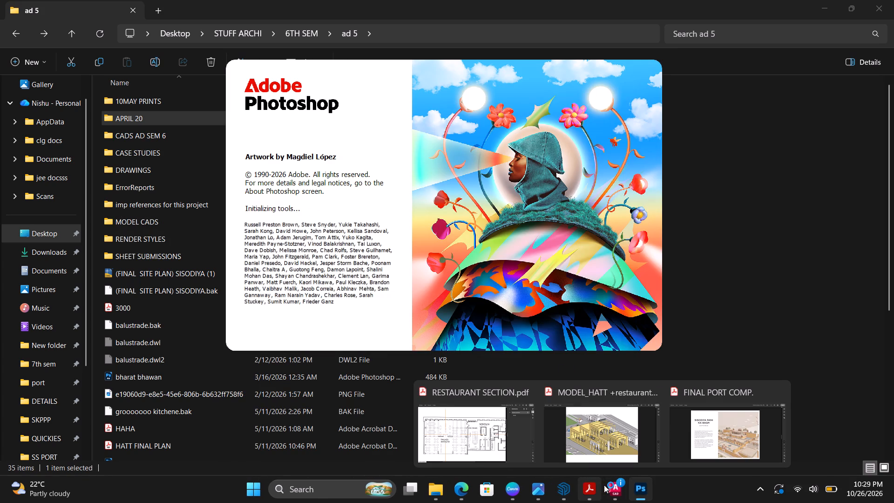
# Return to FINAL PORT COMP. in Canva and duplicate the DINING WITH THE HISTORY page 15, opening the copy as page 16.
pyautogui.click(604, 485)
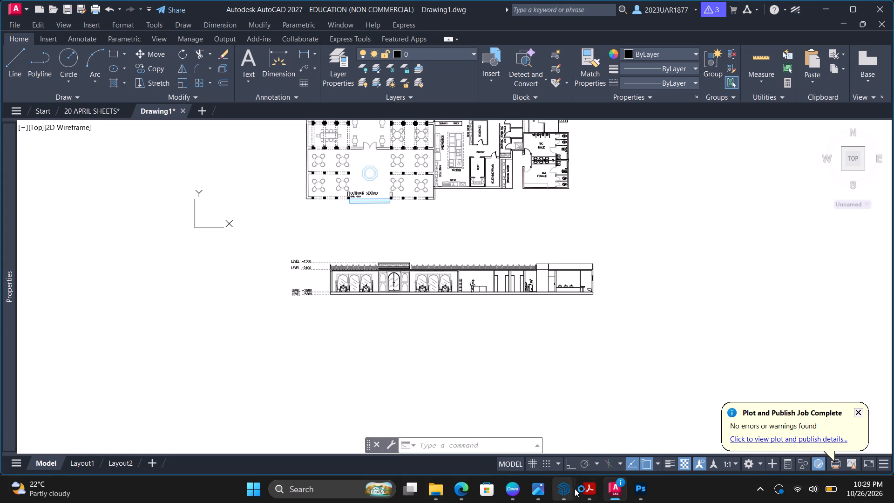
pyautogui.click(595, 487)
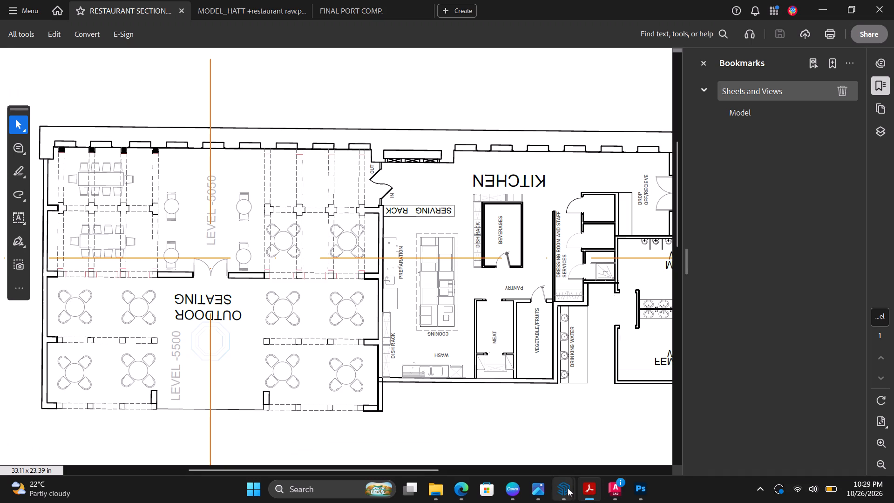
pyautogui.click(517, 493)
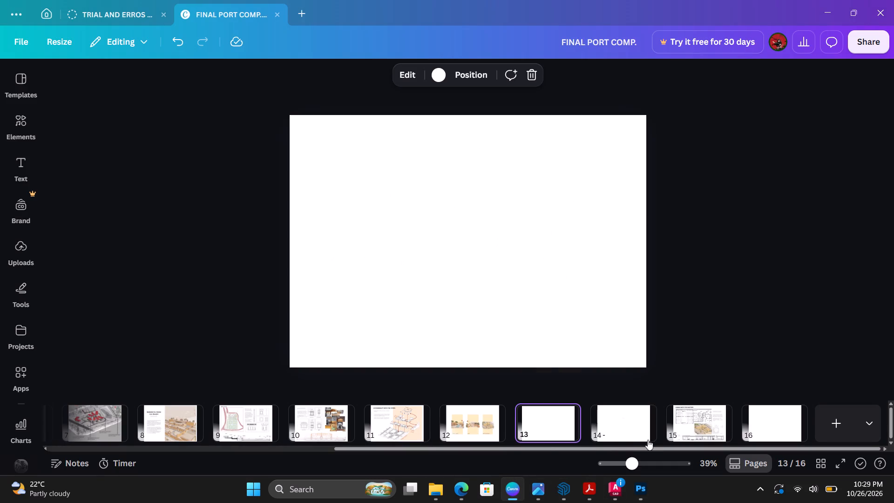
pyautogui.click(720, 413)
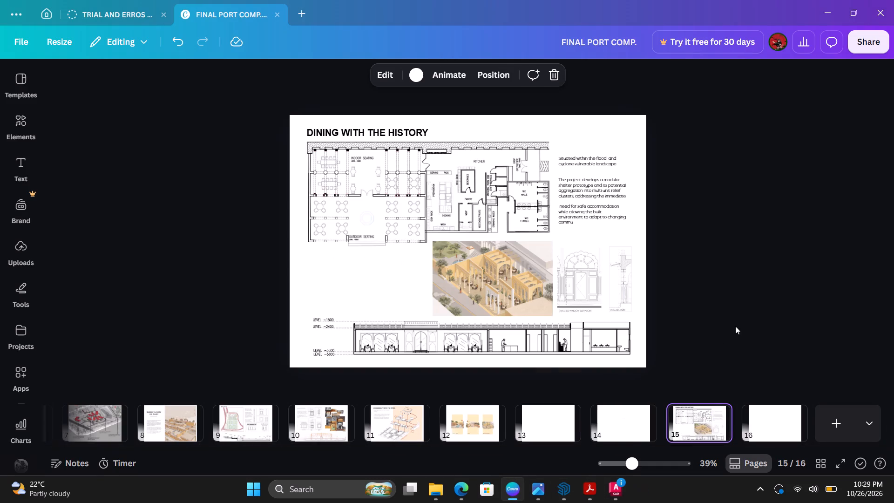
pyautogui.click(735, 324)
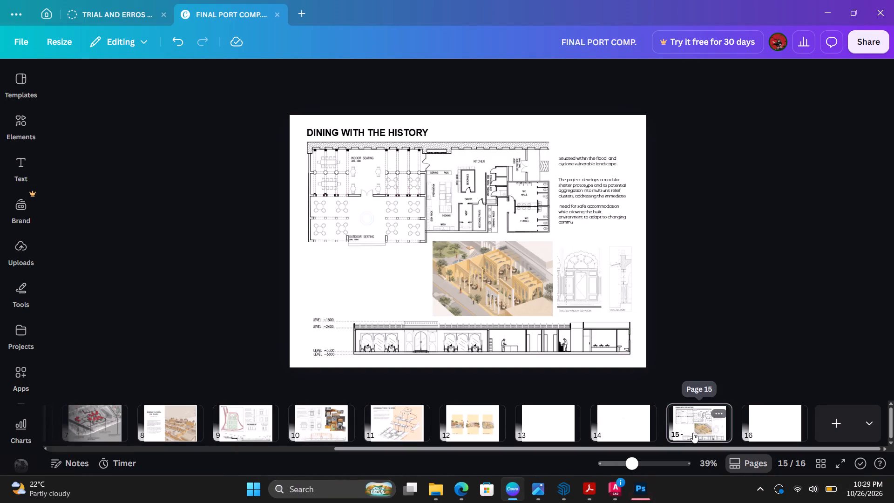
pyautogui.click(717, 414)
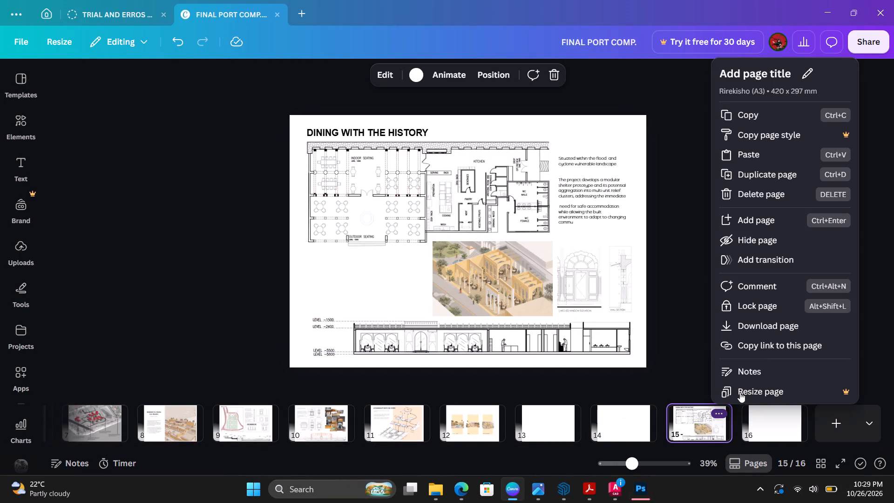
pyautogui.click(684, 339)
pyautogui.hotkey('ctrl', 'd')
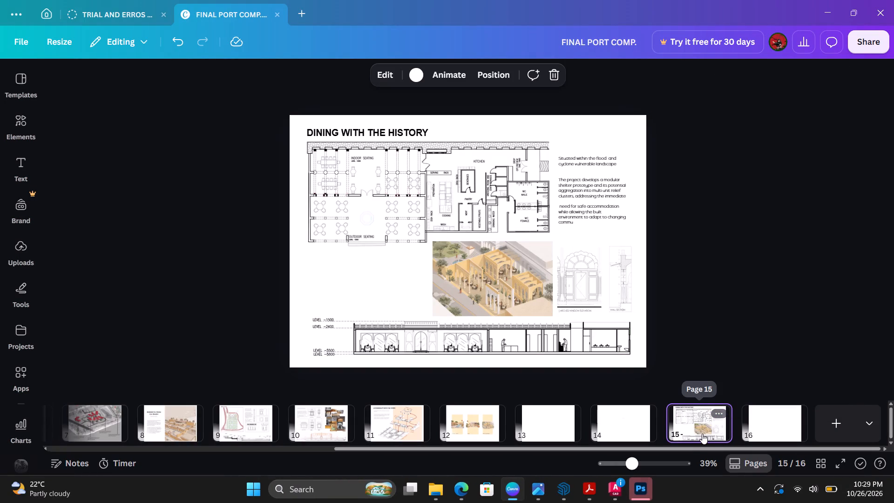
pyautogui.click(760, 426)
pyautogui.click(742, 293)
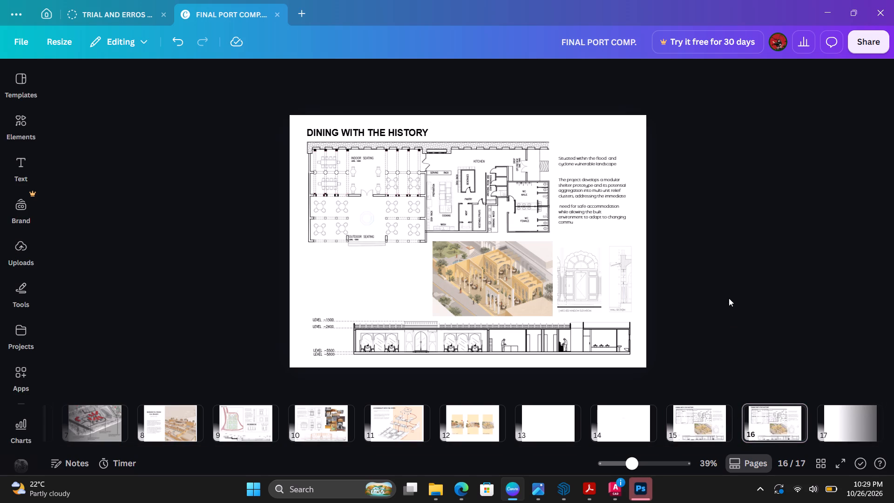
# Delete the grouped window and wall detail drawings from the duplicated page 16.
pyautogui.click(603, 277)
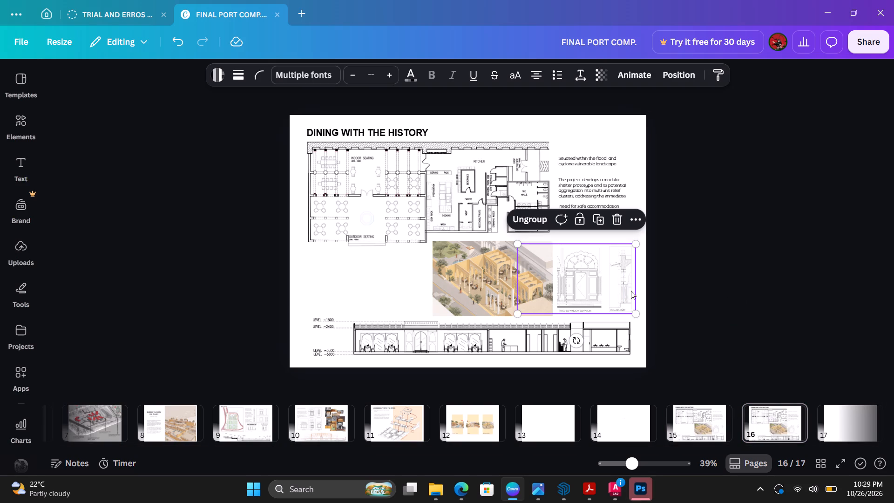
pyautogui.press('Delete')
# Move the section directly beneath the floor plan, aligned with its left edge, and the restaurant render down to the page's bottom edge.
pyautogui.moveTo(542, 337); pyautogui.dragTo(549, 275)
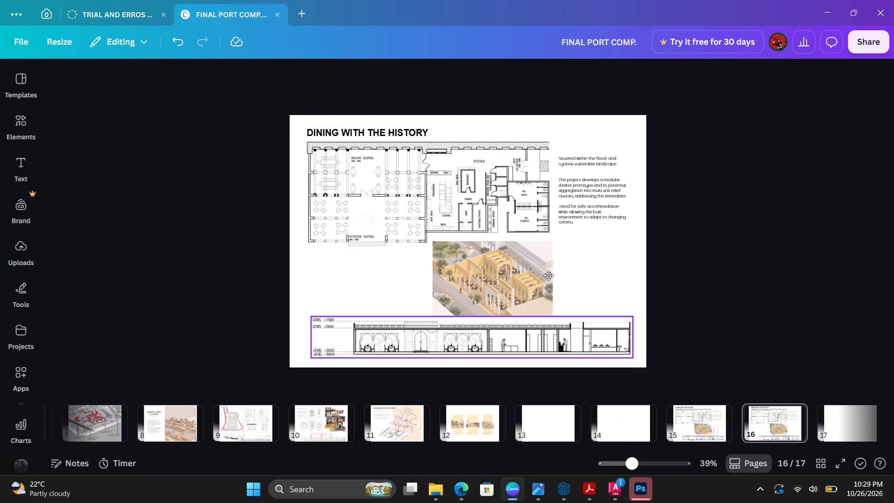
pyautogui.click(535, 309)
pyautogui.moveTo(532, 306); pyautogui.dragTo(586, 347)
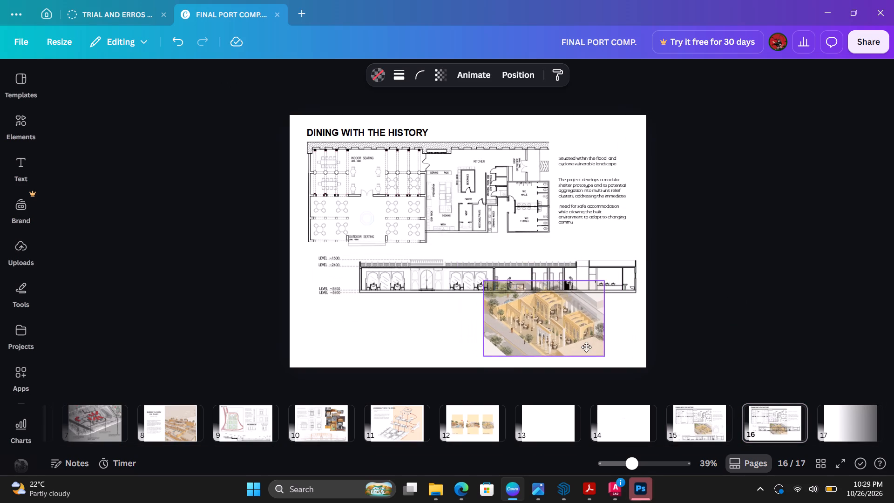
pyautogui.moveTo(586, 347); pyautogui.dragTo(584, 353)
pyautogui.moveTo(556, 266); pyautogui.dragTo(541, 266)
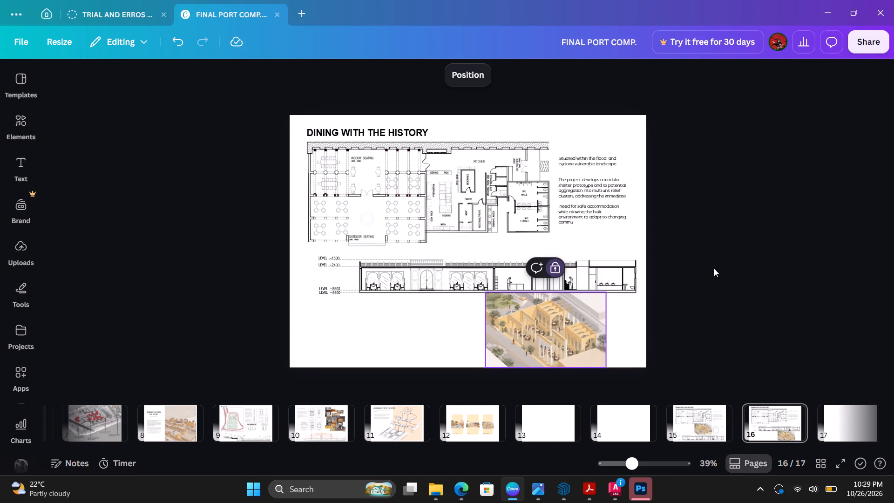
pyautogui.click(714, 266)
pyautogui.click(582, 269)
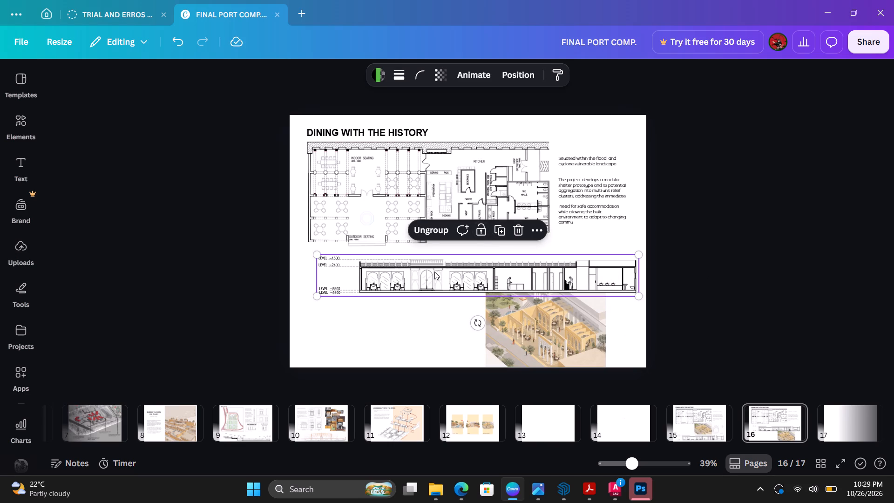
pyautogui.click(434, 272)
pyautogui.click(687, 257)
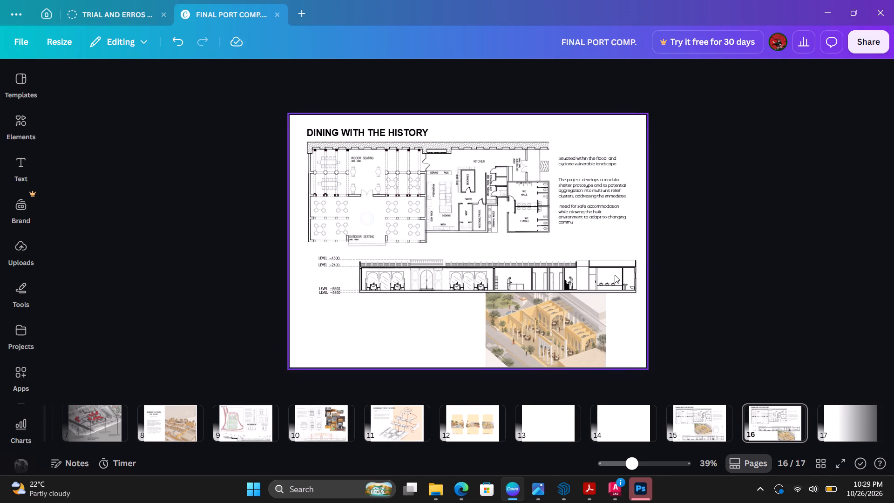
pyautogui.moveTo(613, 273); pyautogui.dragTo(602, 272)
pyautogui.click(733, 273)
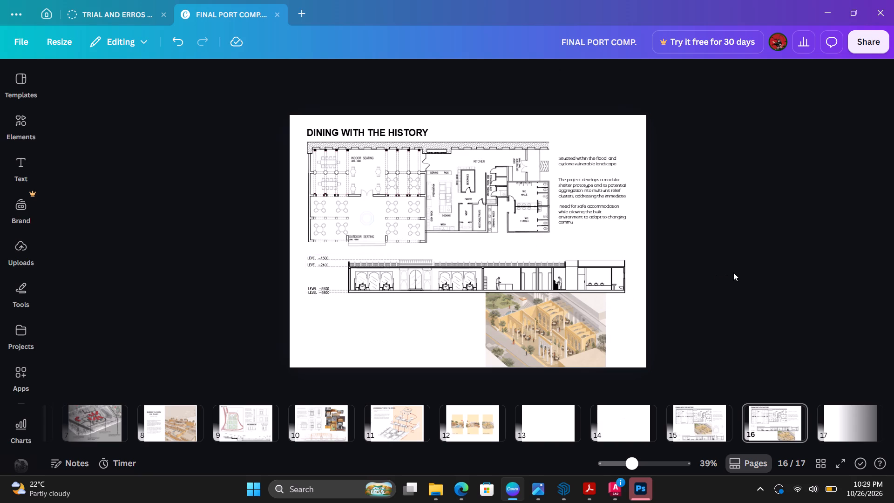
# Scale the floor plan and section down together and shift the pair slightly inward beneath the DINING WITH THE HISTORY title.
pyautogui.click(529, 275)
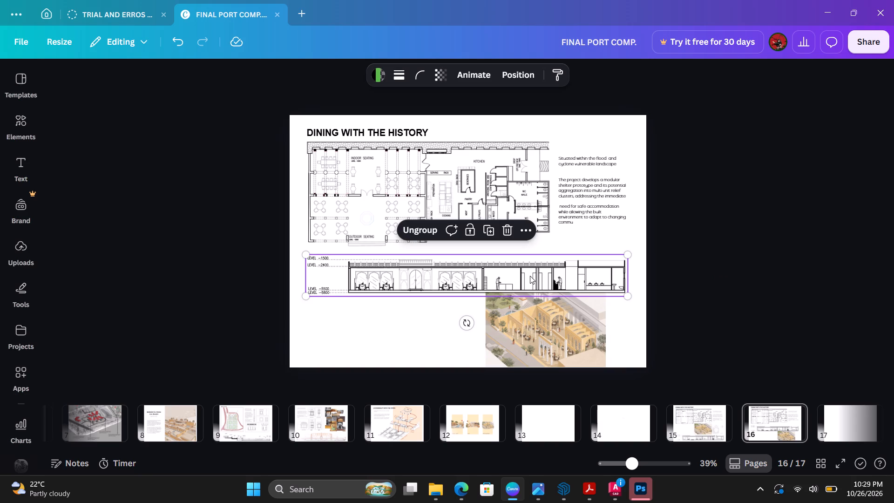
pyautogui.moveTo(410, 315); pyautogui.dragTo(370, 213)
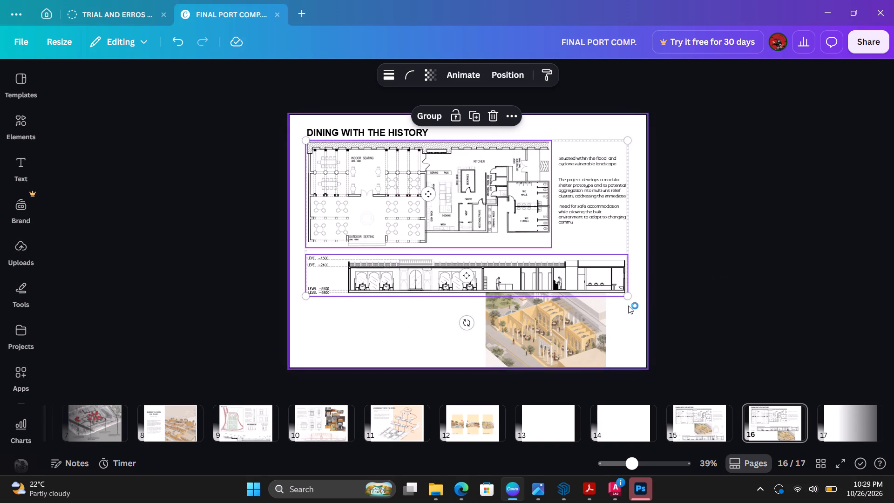
pyautogui.moveTo(629, 294); pyautogui.dragTo(580, 277)
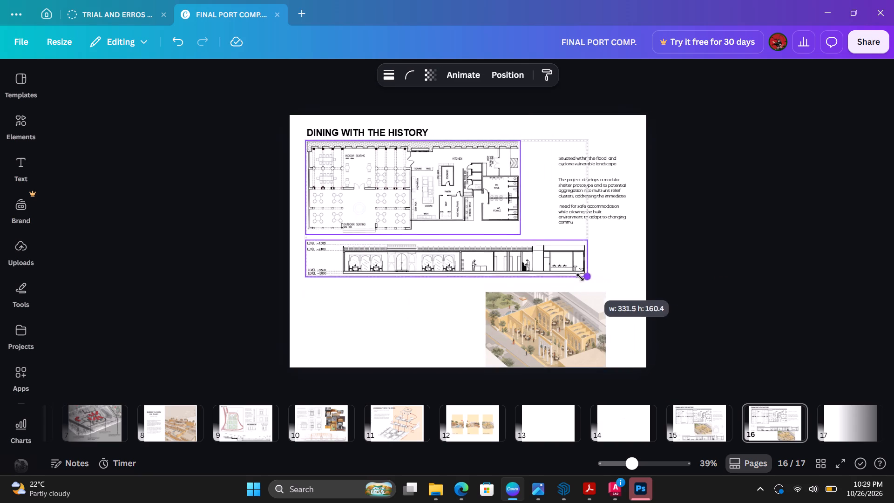
pyautogui.moveTo(580, 277); pyautogui.dragTo(567, 273)
pyautogui.moveTo(435, 223); pyautogui.dragTo(454, 230)
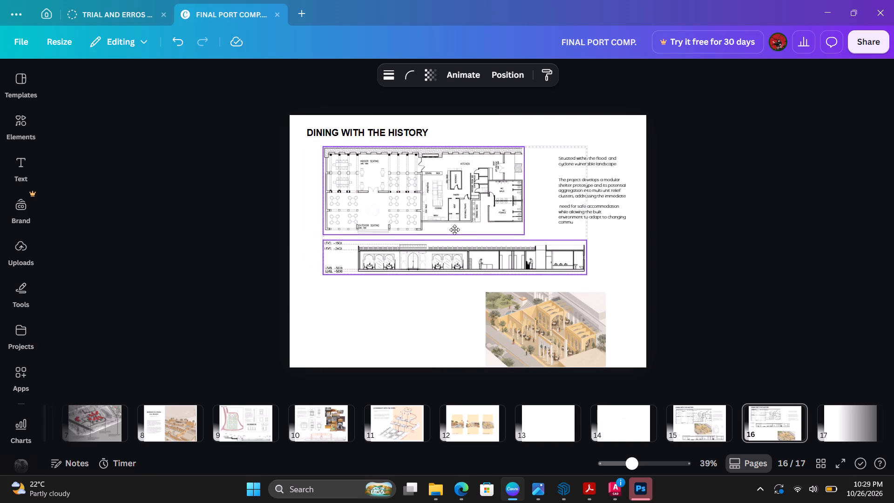
pyautogui.moveTo(454, 230); pyautogui.dragTo(447, 228)
pyautogui.click(704, 244)
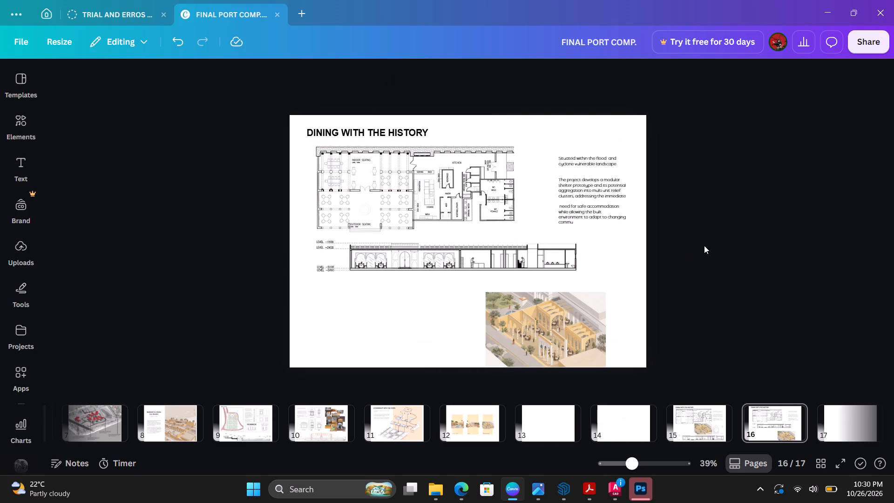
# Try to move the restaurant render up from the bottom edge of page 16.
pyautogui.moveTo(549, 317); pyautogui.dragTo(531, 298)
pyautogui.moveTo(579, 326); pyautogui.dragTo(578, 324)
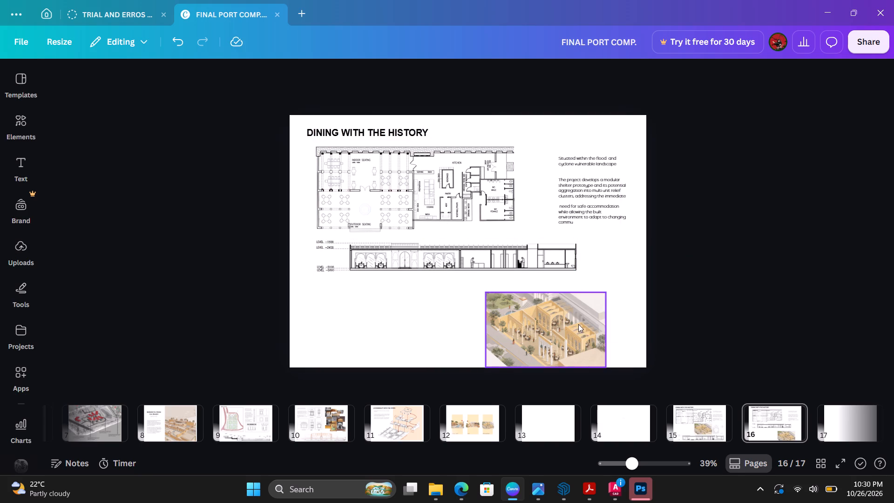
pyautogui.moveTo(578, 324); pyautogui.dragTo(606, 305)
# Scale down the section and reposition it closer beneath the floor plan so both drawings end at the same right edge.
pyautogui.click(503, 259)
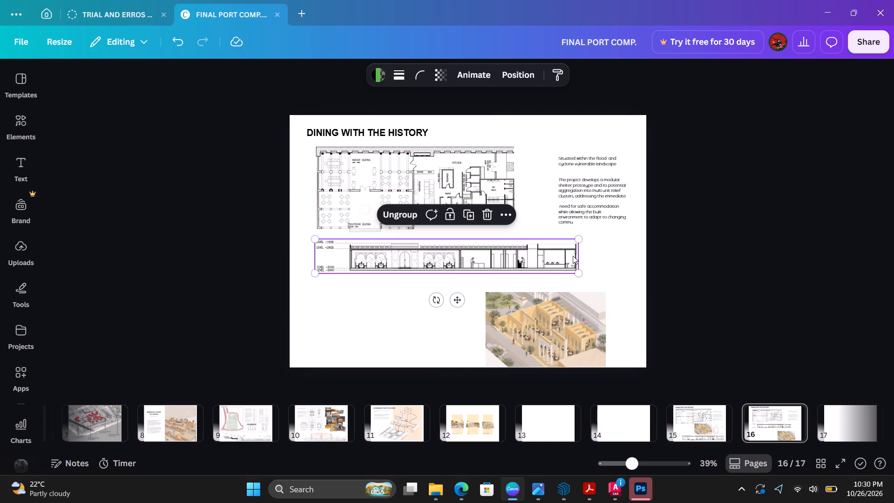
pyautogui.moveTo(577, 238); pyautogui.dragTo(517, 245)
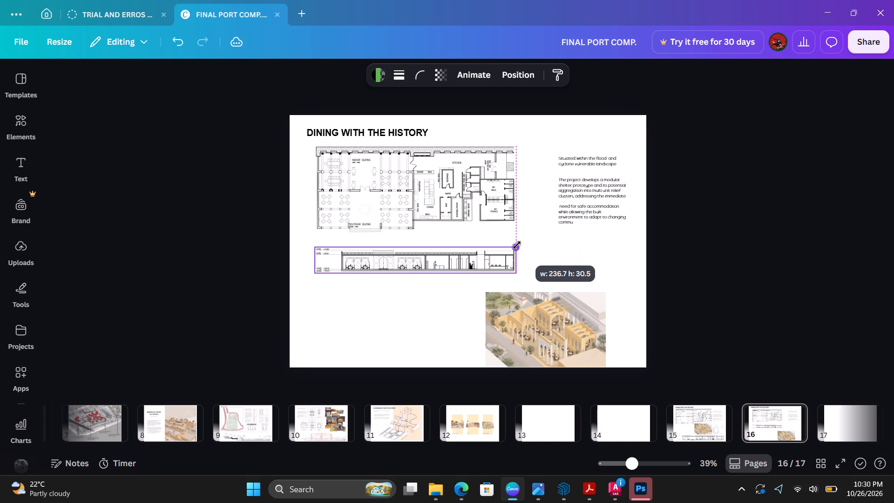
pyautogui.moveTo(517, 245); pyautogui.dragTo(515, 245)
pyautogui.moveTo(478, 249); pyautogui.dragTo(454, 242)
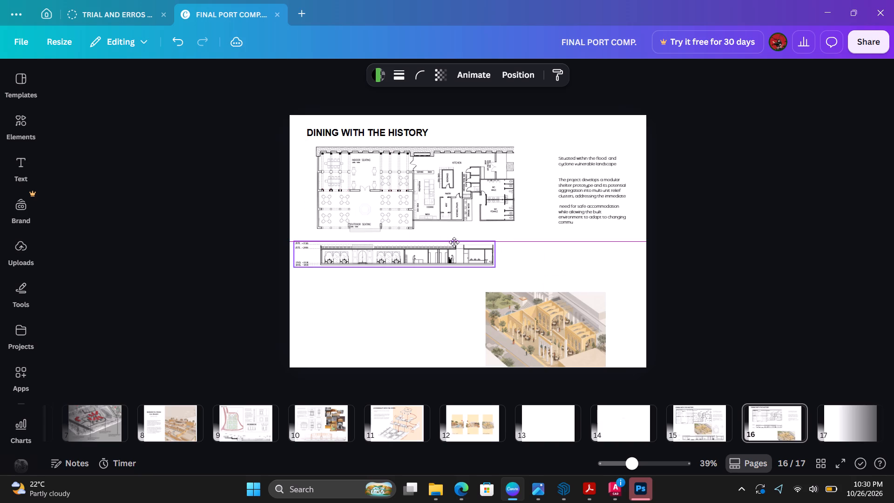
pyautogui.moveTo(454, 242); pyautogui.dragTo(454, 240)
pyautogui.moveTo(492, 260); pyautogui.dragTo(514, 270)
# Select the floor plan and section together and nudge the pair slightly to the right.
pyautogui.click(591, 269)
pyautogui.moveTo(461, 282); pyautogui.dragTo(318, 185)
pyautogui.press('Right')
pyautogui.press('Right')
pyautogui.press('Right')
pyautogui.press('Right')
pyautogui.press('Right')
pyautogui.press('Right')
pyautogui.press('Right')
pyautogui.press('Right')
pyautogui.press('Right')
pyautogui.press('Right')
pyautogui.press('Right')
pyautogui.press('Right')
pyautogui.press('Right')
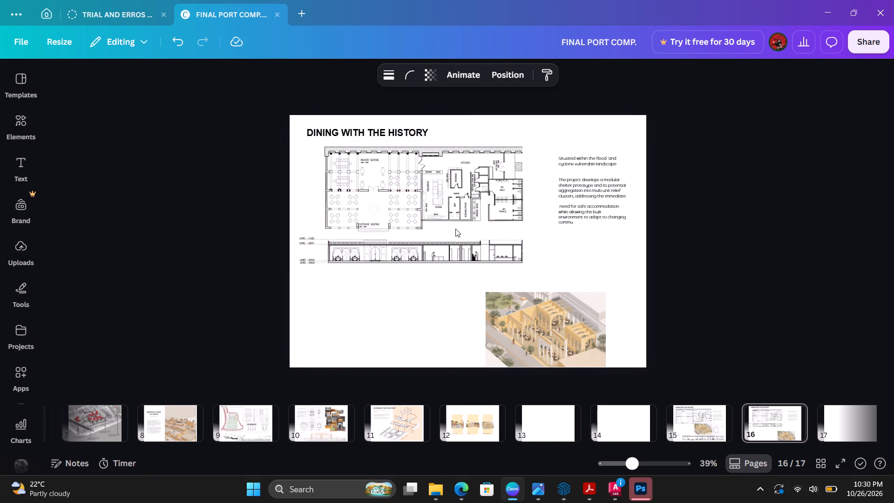
# Unlock the restaurant render and enlarge it to about 225 wide in the page's lower-right corner.
pyautogui.click(678, 258)
pyautogui.moveTo(560, 324); pyautogui.dragTo(584, 305)
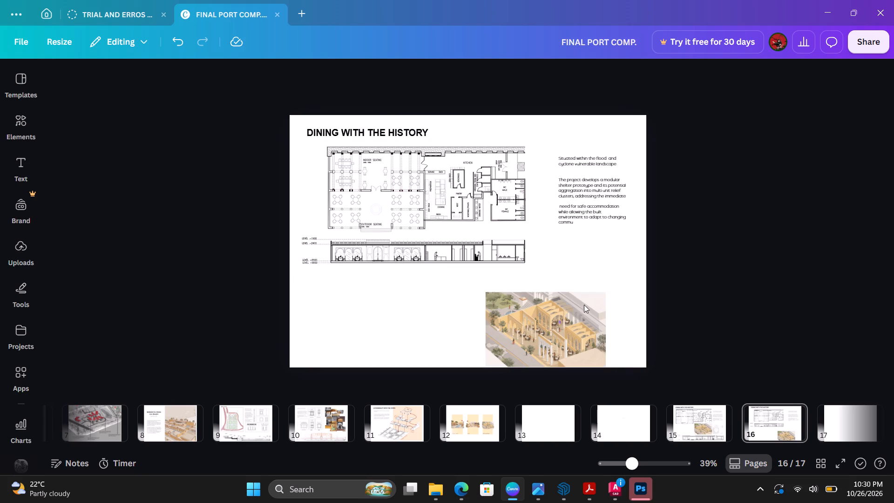
pyautogui.moveTo(584, 305); pyautogui.dragTo(589, 272)
pyautogui.click(568, 306)
pyautogui.click(559, 267)
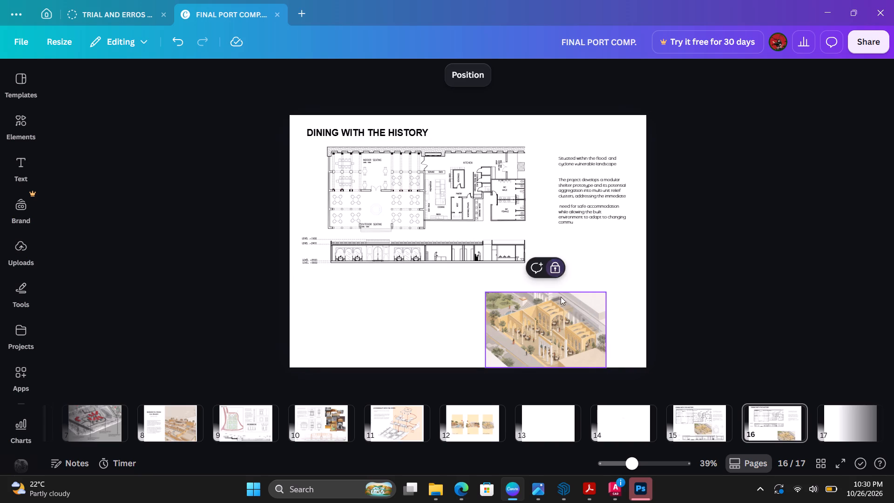
pyautogui.moveTo(485, 293); pyautogui.dragTo(417, 245)
pyautogui.moveTo(514, 308); pyautogui.dragTo(547, 299)
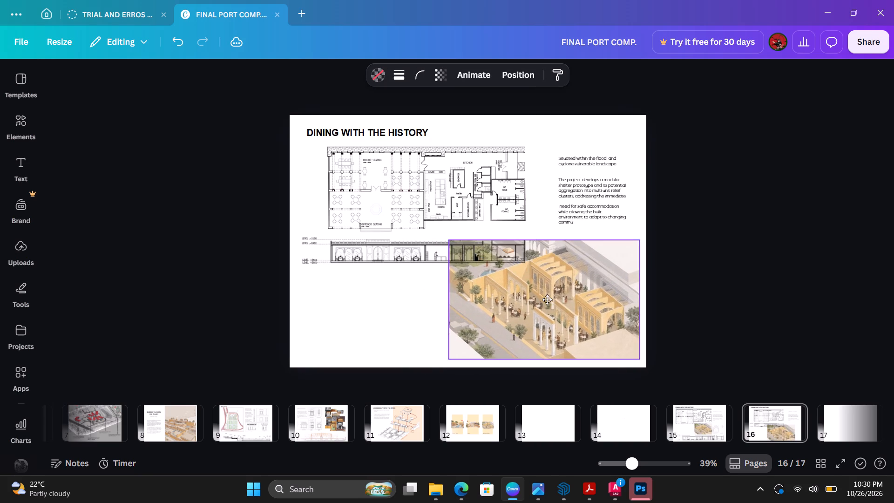
pyautogui.moveTo(547, 299); pyautogui.dragTo(546, 299)
pyautogui.click(839, 279)
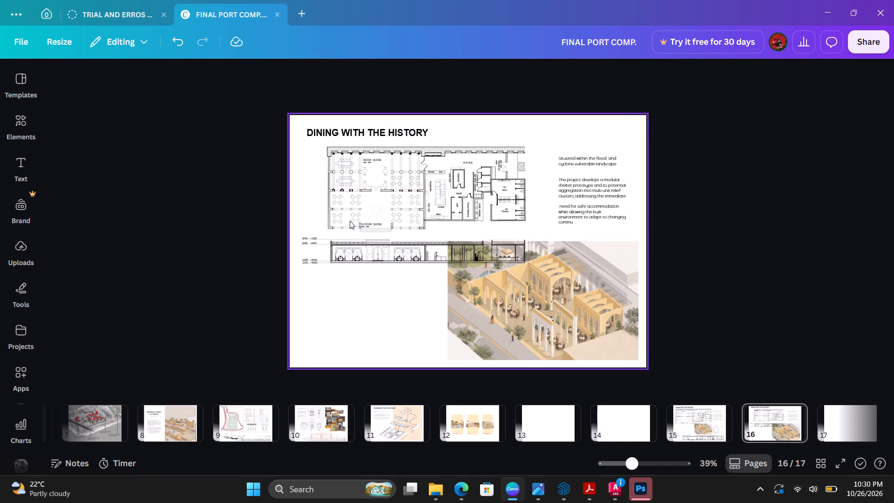
# Swap the drawings' order by placing the section beneath the DINING WITH THE HISTORY title, then enlarge it up to the description text.
pyautogui.moveTo(399, 254); pyautogui.dragTo(402, 298)
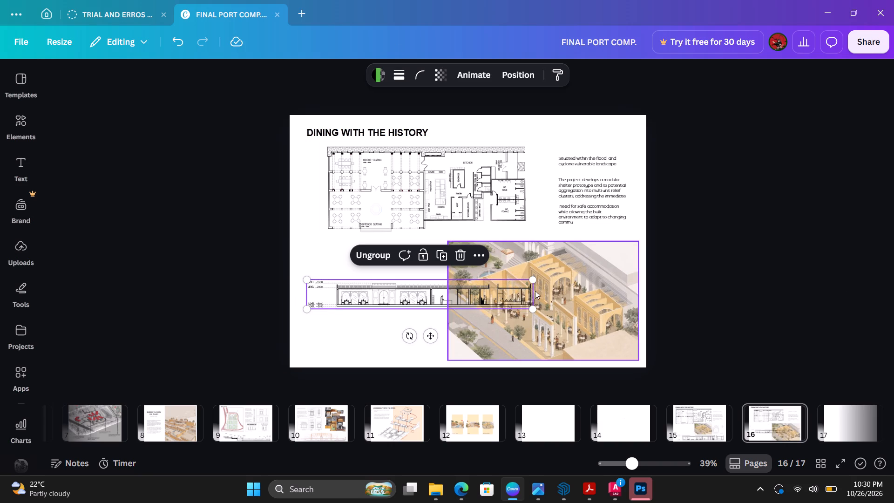
pyautogui.moveTo(461, 293); pyautogui.dragTo(466, 213)
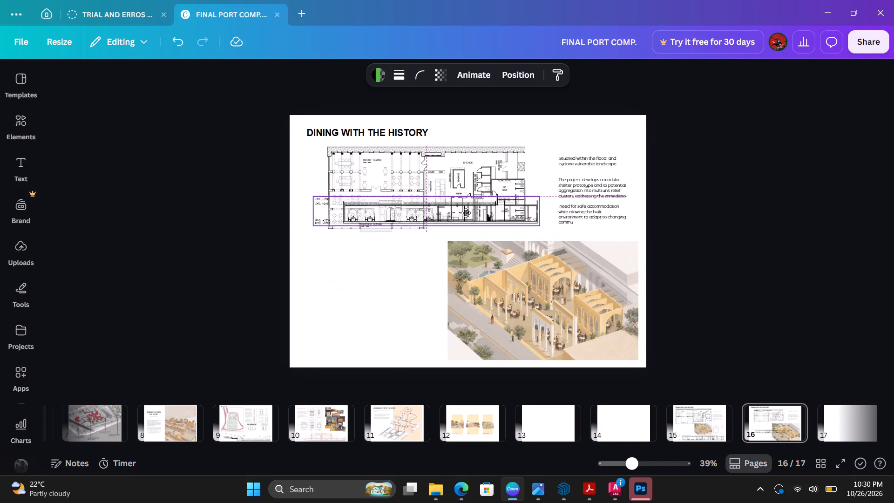
pyautogui.moveTo(466, 213); pyautogui.dragTo(470, 218)
pyautogui.click(649, 201)
pyautogui.moveTo(470, 158); pyautogui.dragTo(411, 292)
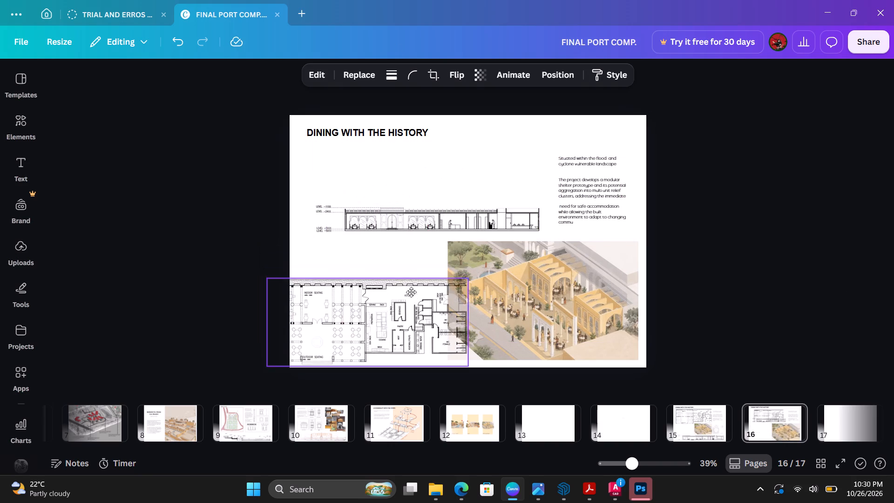
pyautogui.moveTo(411, 292); pyautogui.dragTo(411, 284)
pyautogui.moveTo(425, 219); pyautogui.dragTo(412, 165)
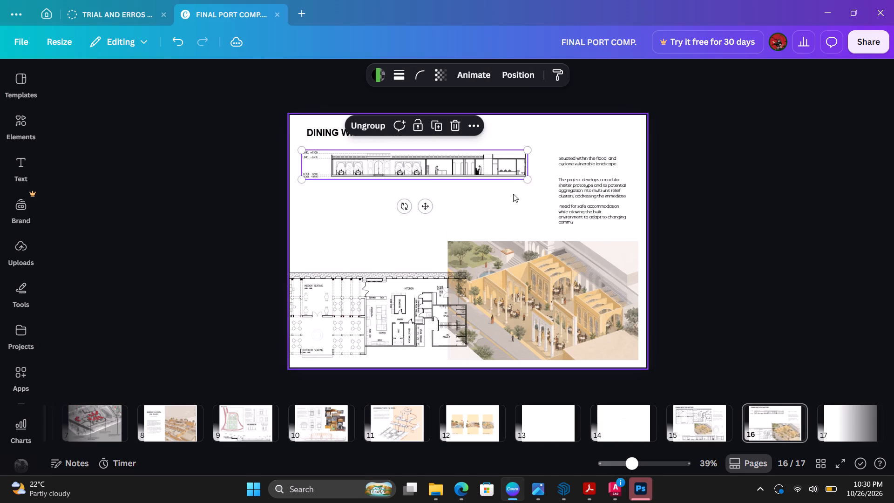
pyautogui.moveTo(523, 178); pyautogui.dragTo(544, 204)
pyautogui.click(760, 237)
# Place the floor plan beneath the section, left edges aligned, and scale it down until it clears the render.
pyautogui.moveTo(375, 285); pyautogui.dragTo(408, 210)
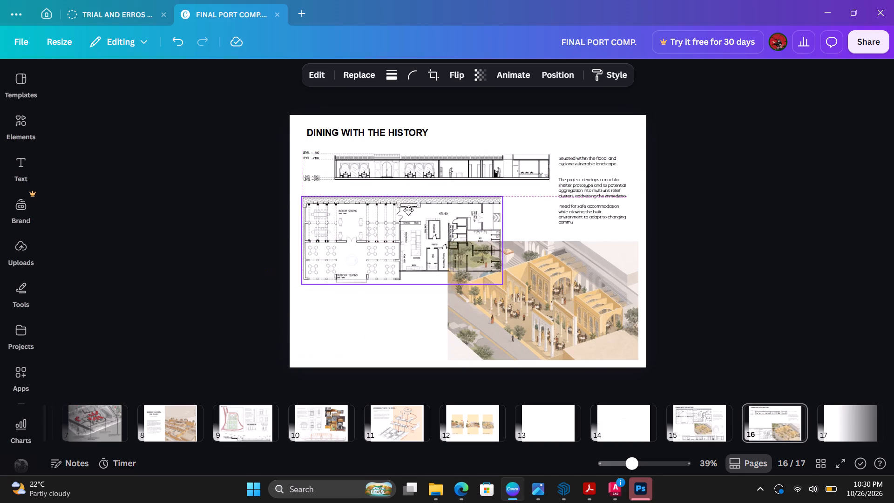
pyautogui.moveTo(408, 210); pyautogui.dragTo(409, 209)
pyautogui.moveTo(501, 280); pyautogui.dragTo(468, 268)
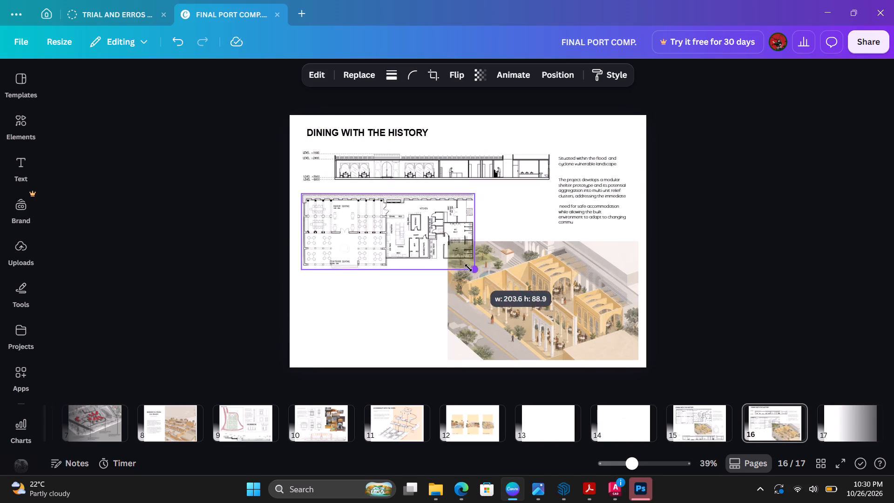
pyautogui.moveTo(468, 268); pyautogui.dragTo(444, 258)
pyautogui.click(738, 258)
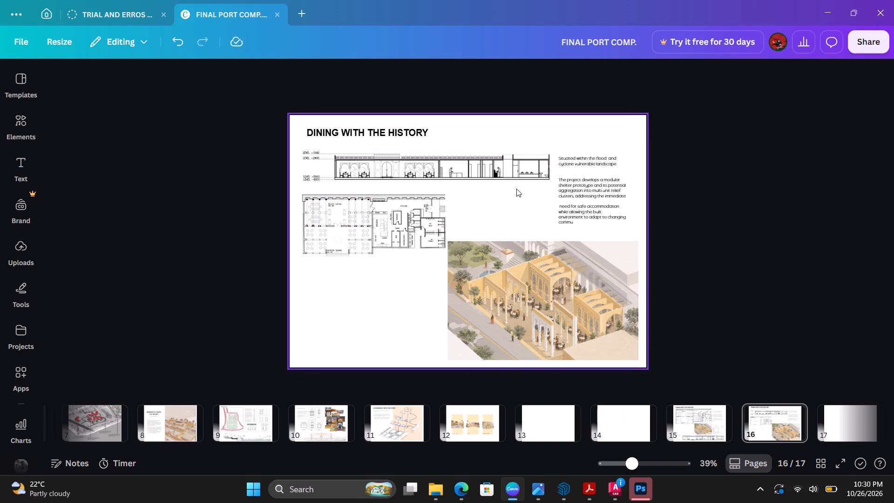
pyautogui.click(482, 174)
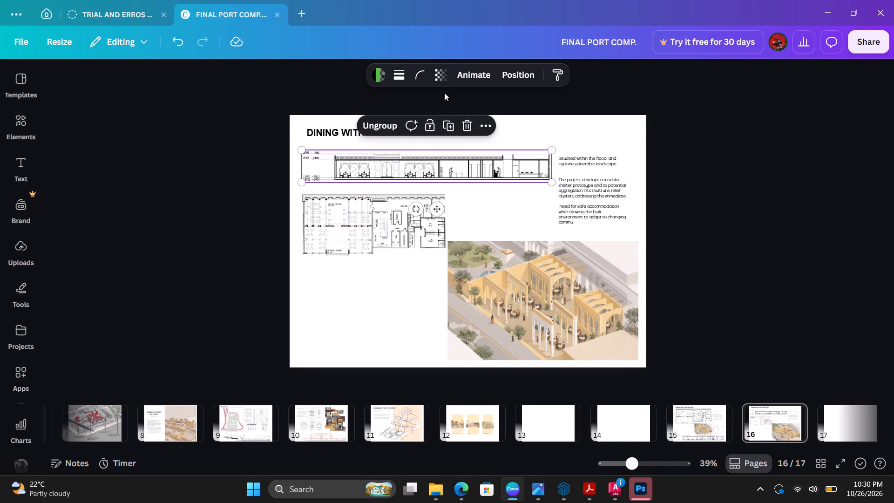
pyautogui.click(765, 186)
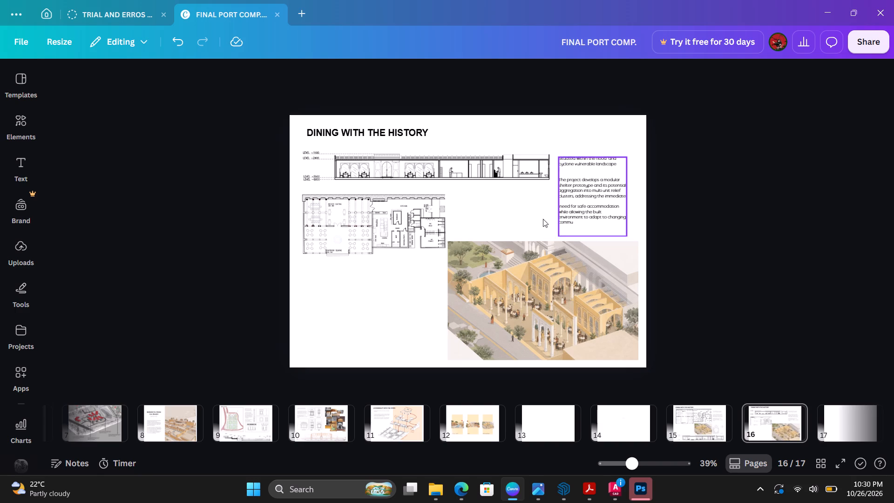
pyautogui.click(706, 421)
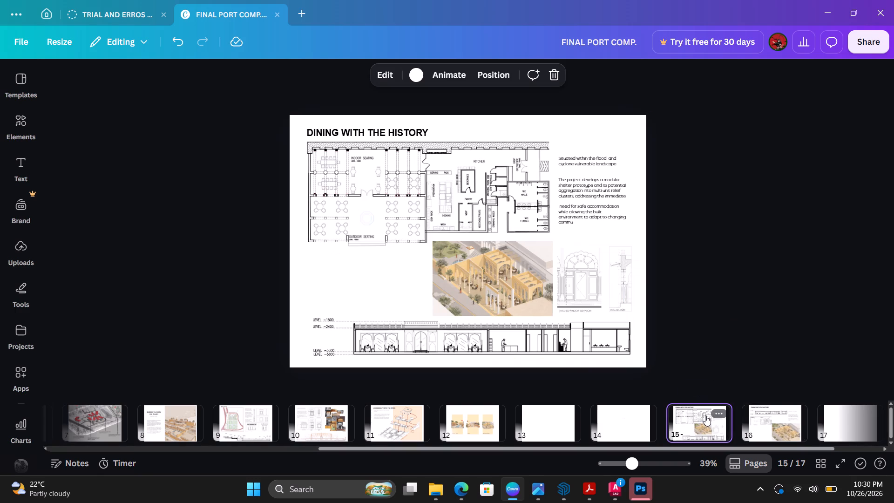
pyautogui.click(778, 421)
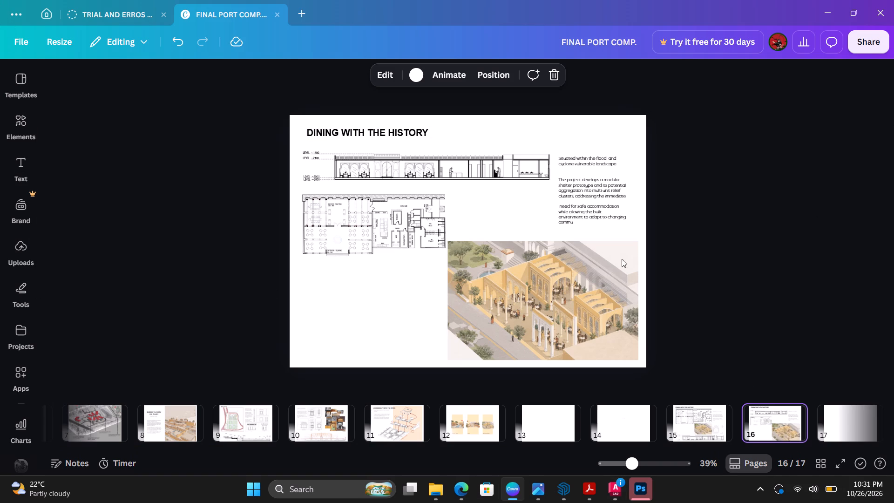
# Move the description text from beside the section to the empty area beneath the floor plan.
pyautogui.click(563, 275)
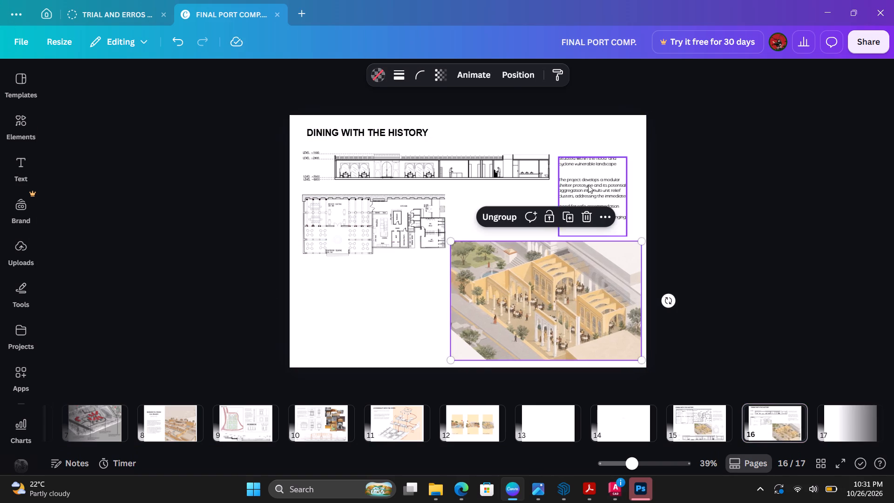
pyautogui.moveTo(588, 185); pyautogui.dragTo(345, 287)
# Move the render up beside the floor plan and extend its lower edge nearly to the bottom of the page.
pyautogui.moveTo(537, 284); pyautogui.dragTo(546, 234)
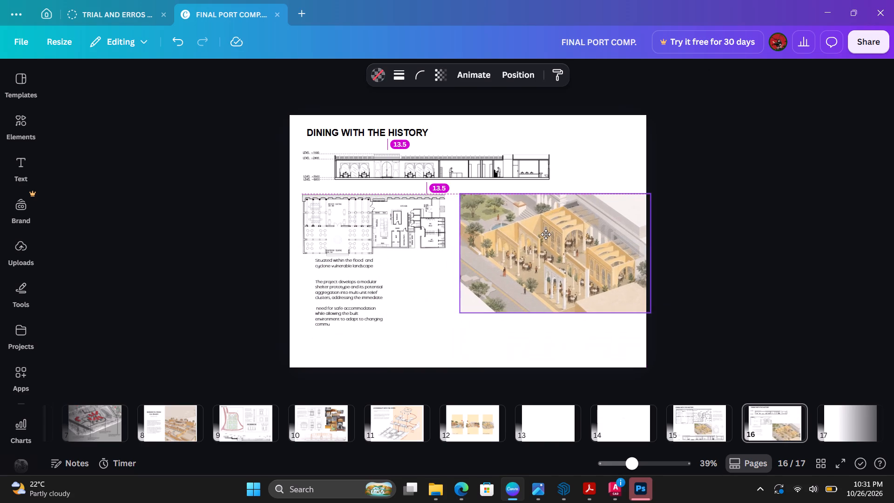
pyautogui.moveTo(546, 234); pyautogui.dragTo(538, 232)
pyautogui.click(538, 232)
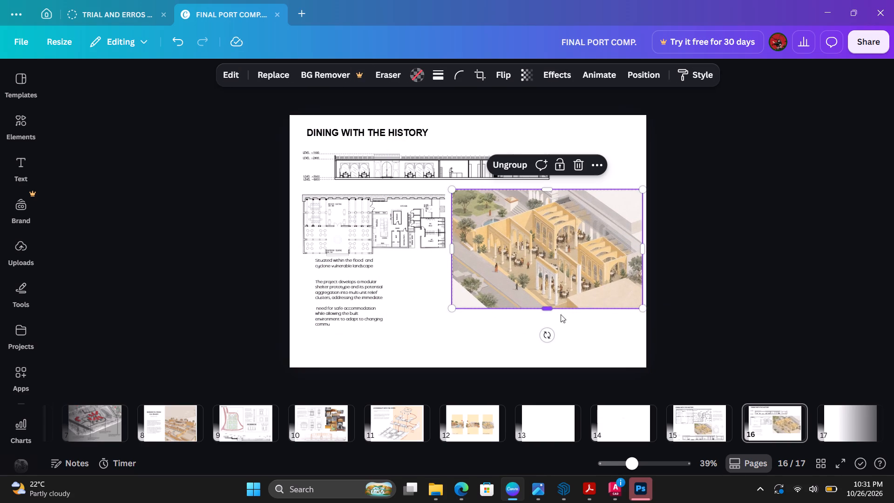
pyautogui.moveTo(547, 308); pyautogui.dragTo(550, 340)
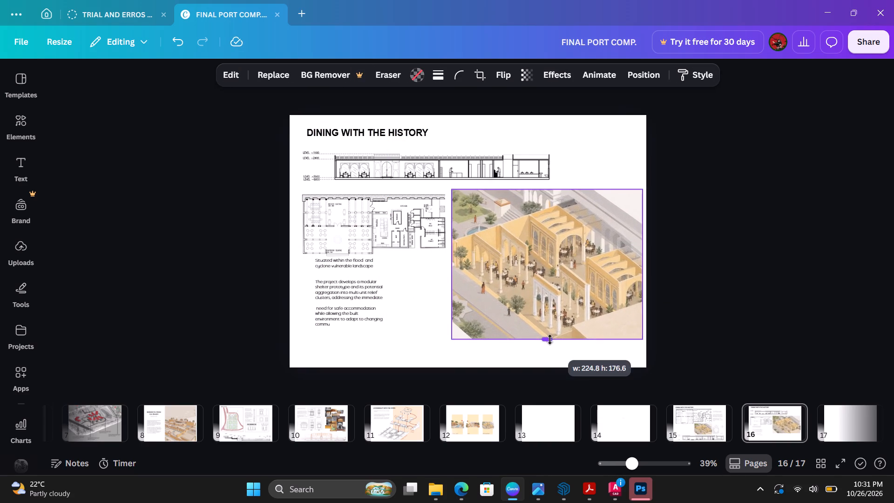
pyautogui.moveTo(550, 340); pyautogui.dragTo(550, 362)
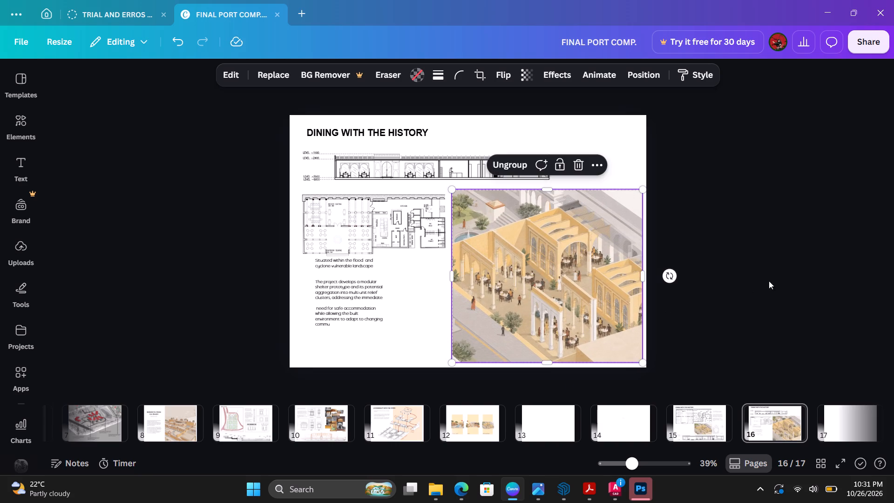
pyautogui.click(776, 279)
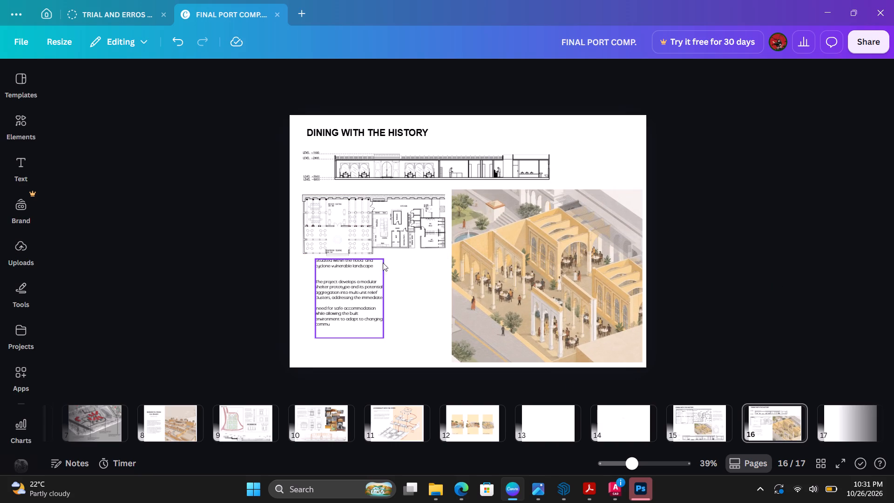
# Shift the description text slightly left and down, closer in line with the floor plan's left edge.
pyautogui.moveTo(354, 286); pyautogui.dragTo(344, 288)
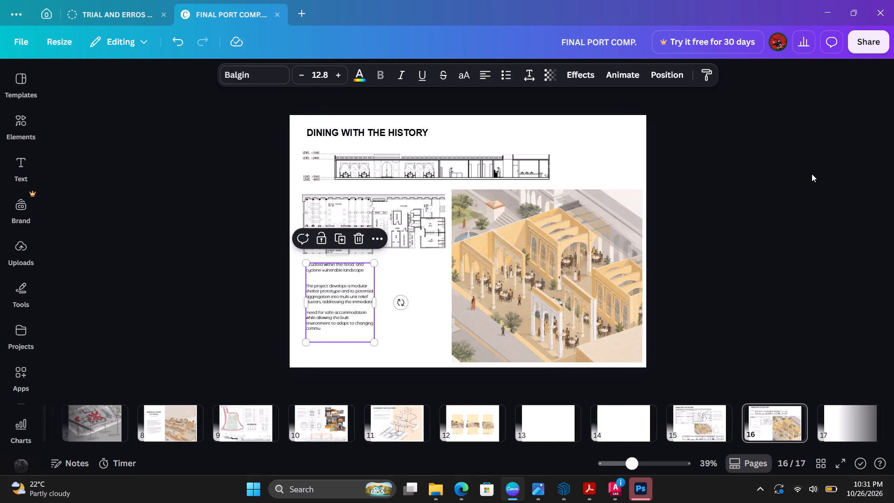
pyautogui.click(767, 181)
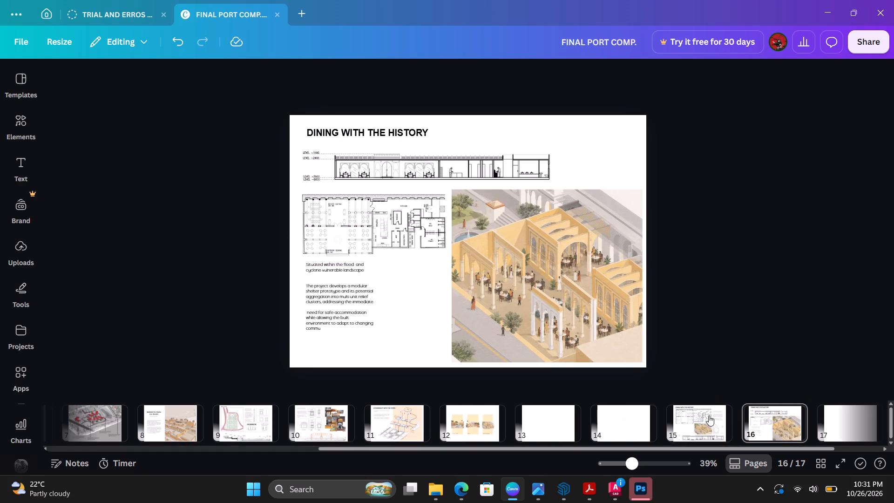
# On page 15, scale the floor plan down to about 260 wide and shift it inward beneath the title.
pyautogui.click(711, 422)
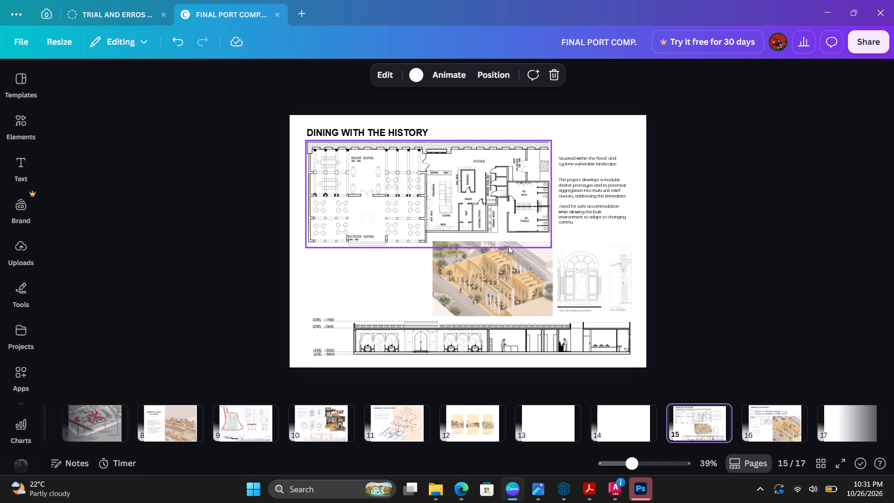
pyautogui.click(411, 199)
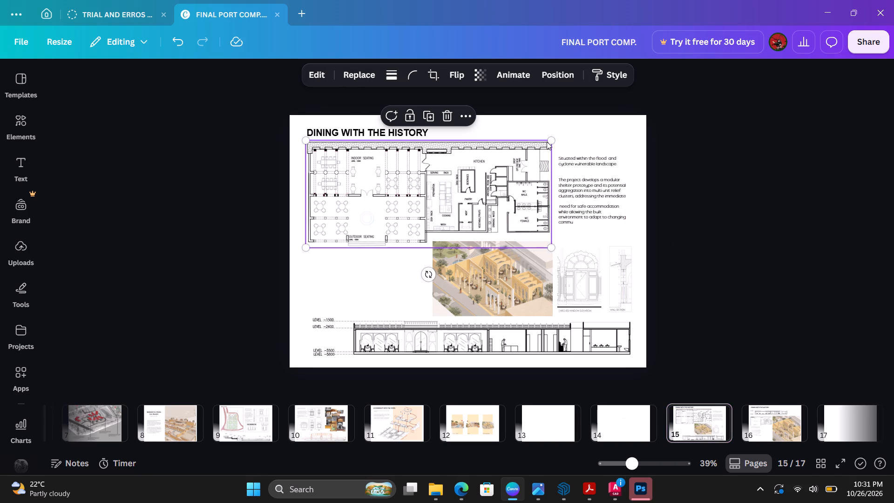
pyautogui.moveTo(550, 141); pyautogui.dragTo(532, 165)
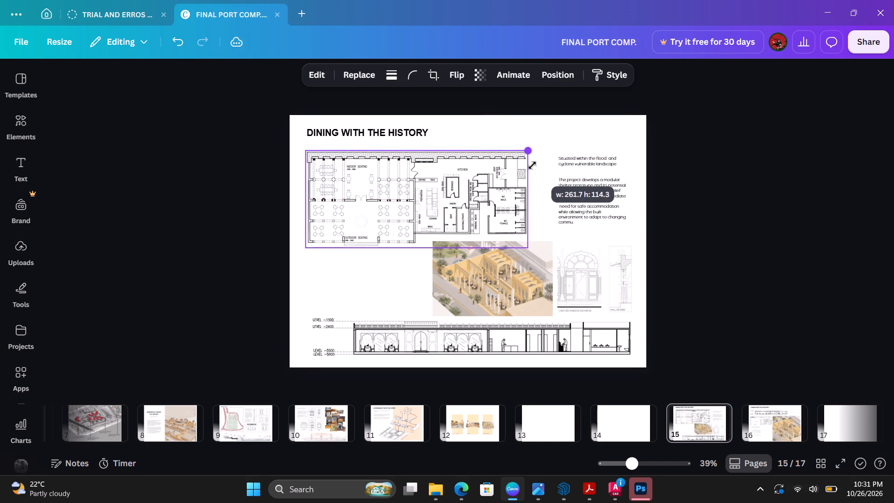
pyautogui.moveTo(532, 165); pyautogui.dragTo(531, 166)
pyautogui.moveTo(472, 200); pyautogui.dragTo(479, 202)
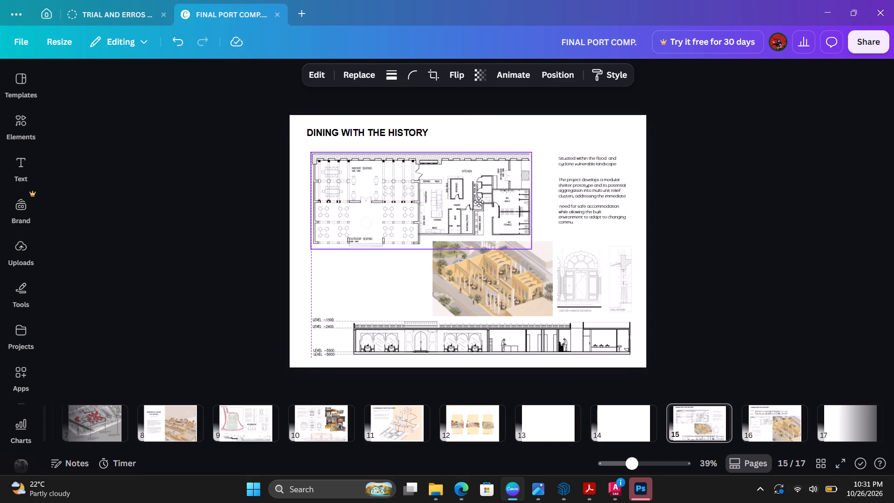
pyautogui.moveTo(479, 202); pyautogui.dragTo(481, 201)
pyautogui.click(771, 268)
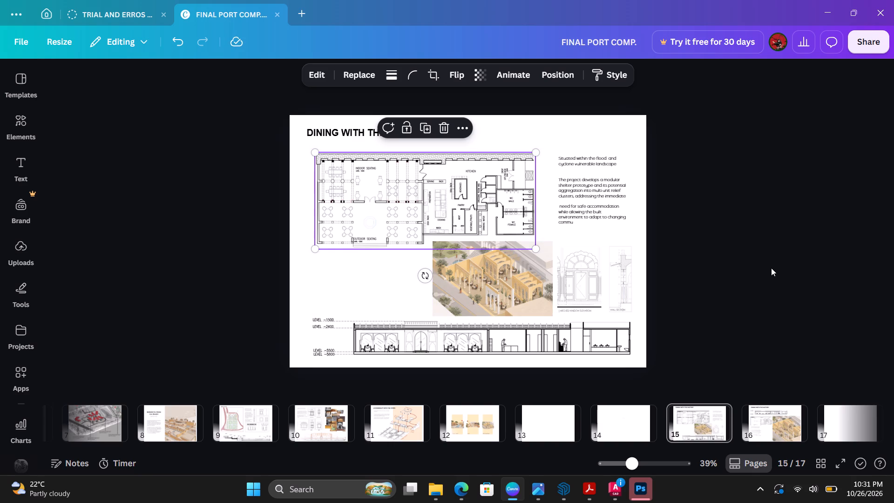
pyautogui.click(493, 206)
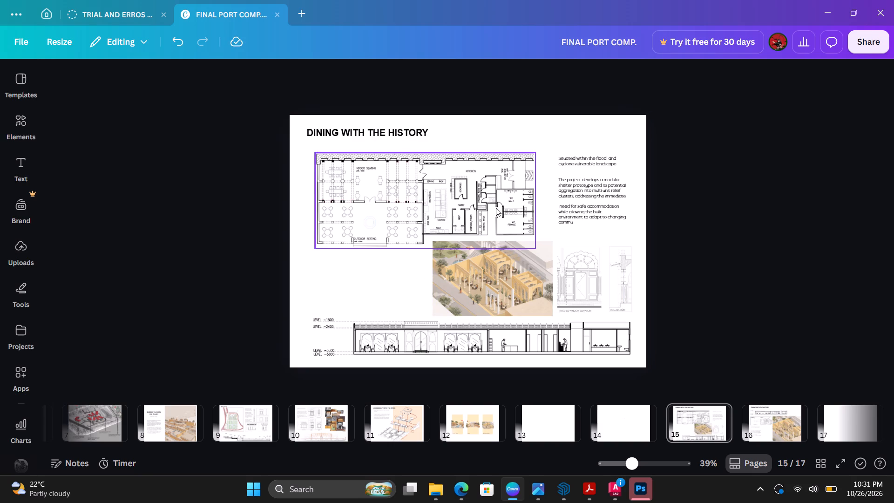
pyautogui.click(509, 180)
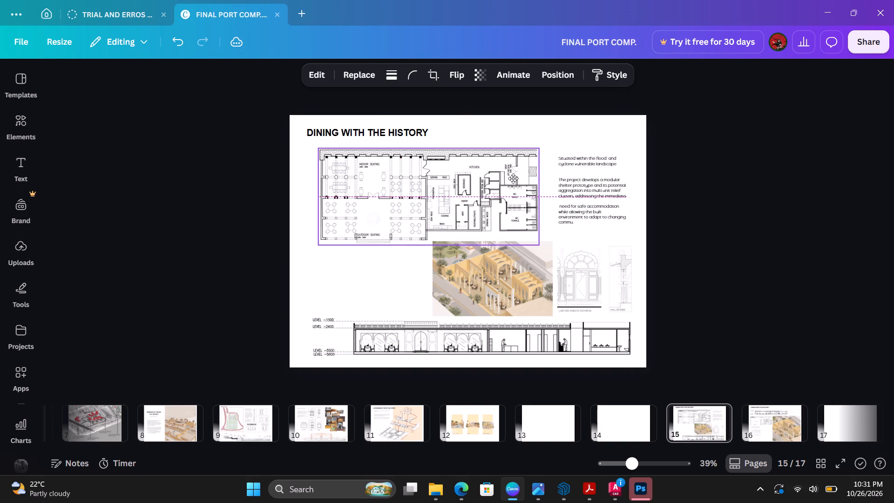
# Examine the page 15 layout at different zoom levels in the continuous page view.
pyautogui.click(750, 208)
pyautogui.scroll(-1, 725, 251)
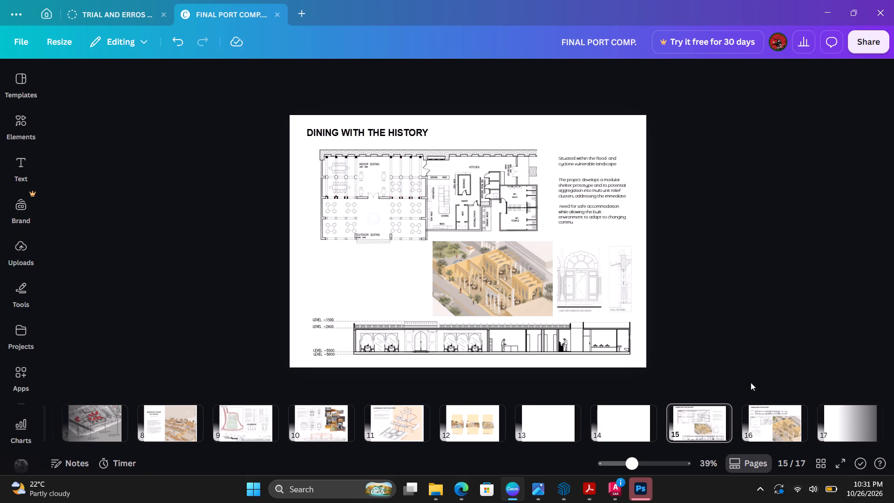
pyautogui.click(765, 459)
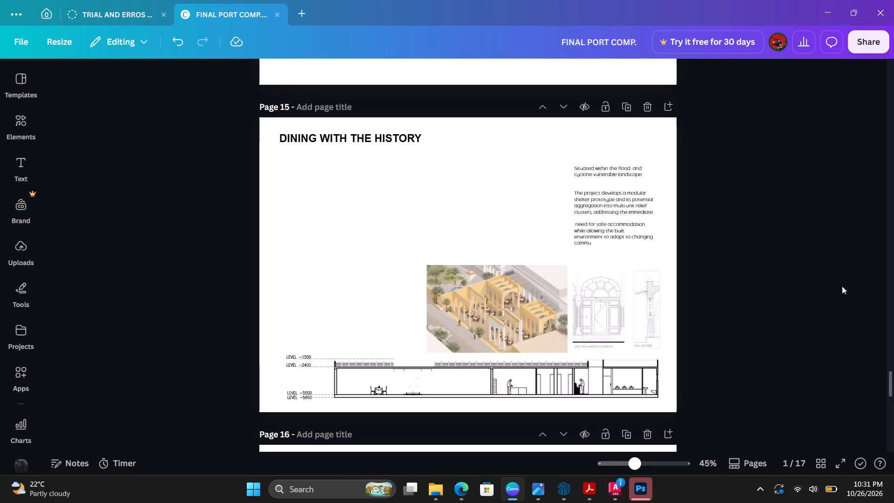
pyautogui.scroll(-1, 685, 254)
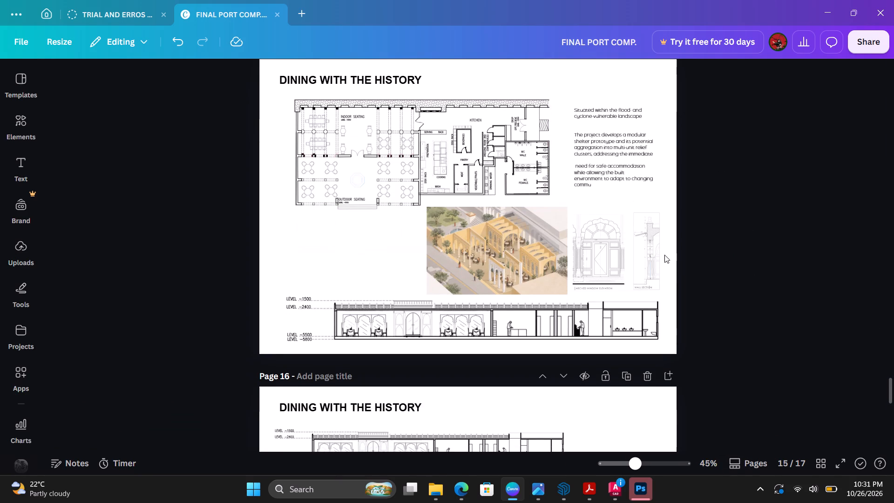
pyautogui.scroll(1, 662, 256)
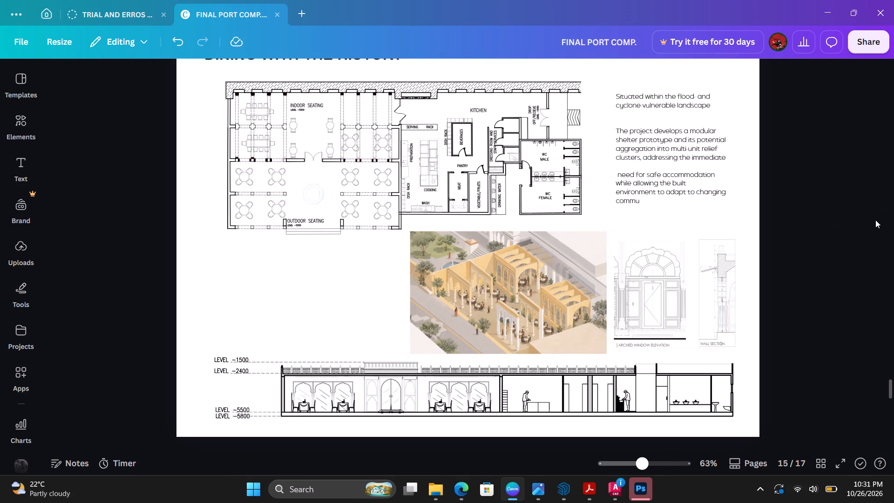
pyautogui.click(873, 221)
pyautogui.scroll(-1, 348, 269)
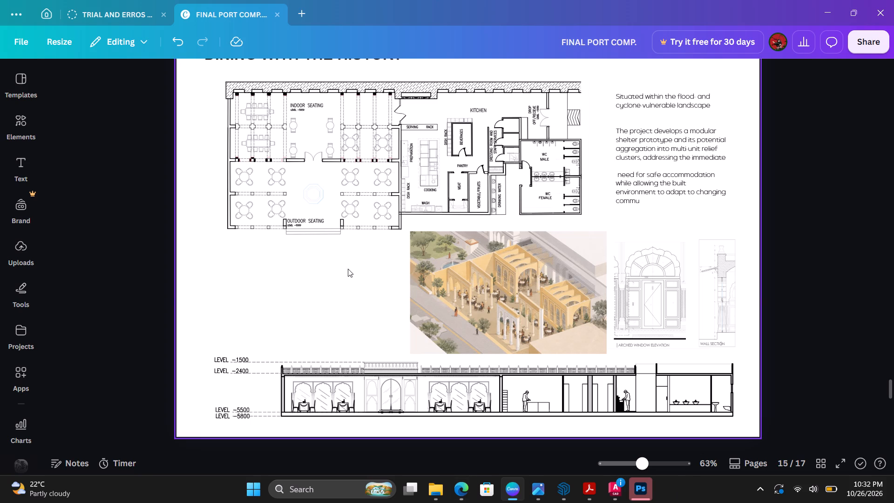
pyautogui.scroll(-1, 348, 269)
pyautogui.click(372, 207)
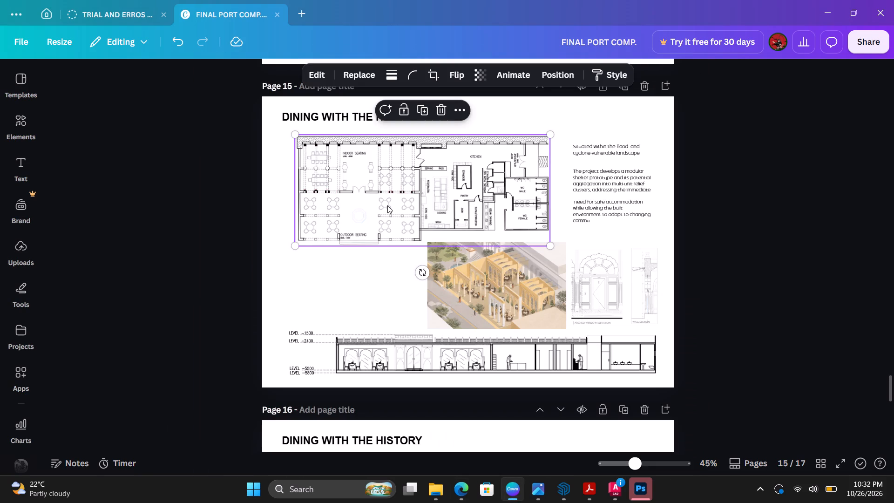
pyautogui.click(817, 306)
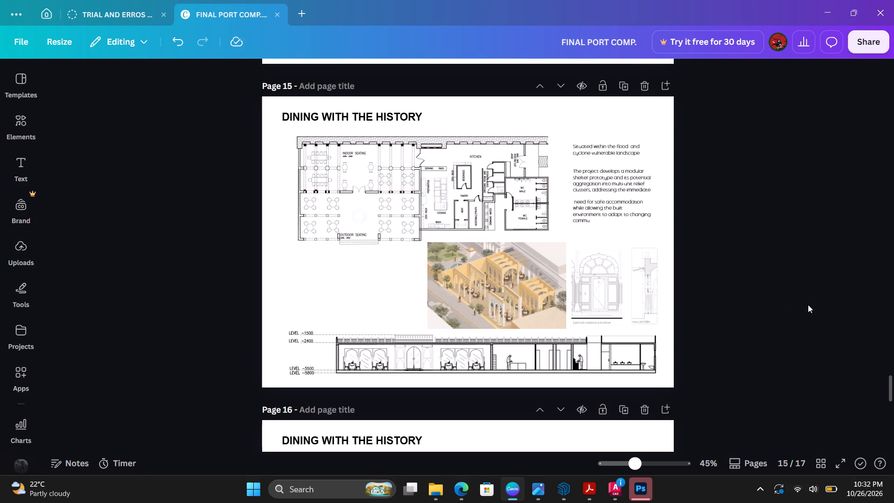
# On page 16, scale the render down from its upper-left corner, keeping its lower-right corner in place.
pyautogui.scroll(-3, 501, 349)
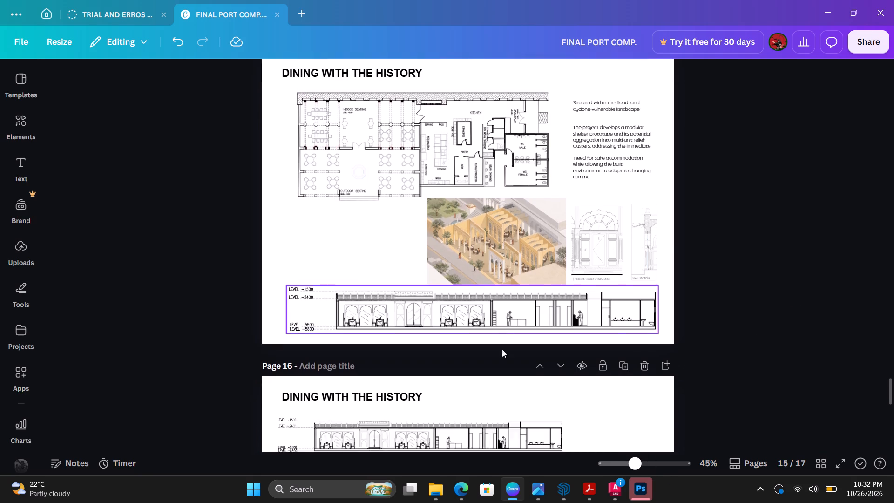
pyautogui.scroll(-3, 504, 336)
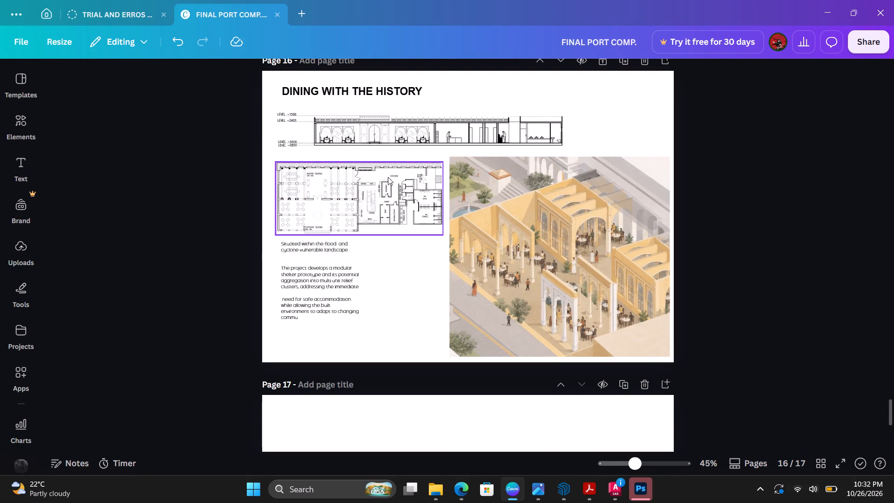
pyautogui.click(424, 125)
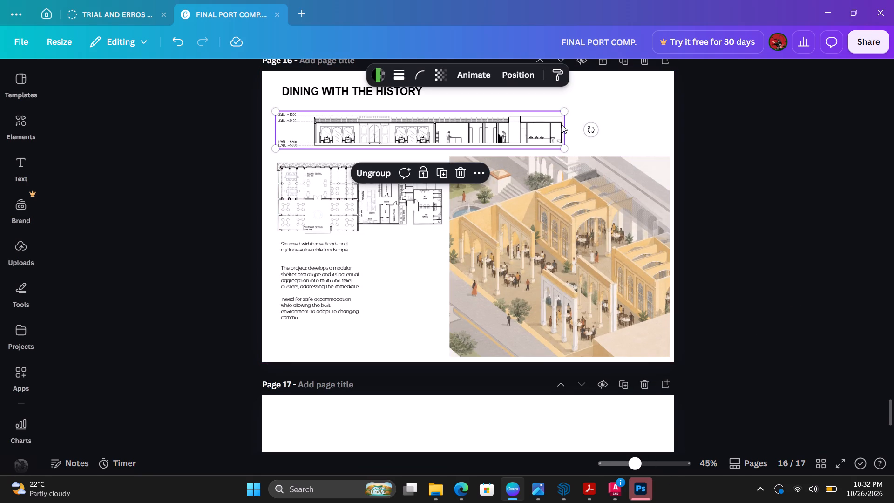
pyautogui.click(559, 210)
pyautogui.moveTo(447, 152); pyautogui.dragTo(456, 165)
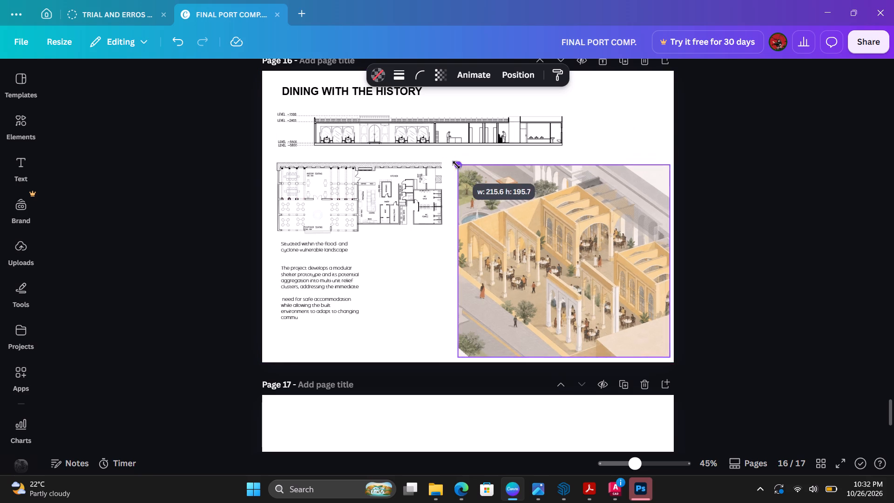
pyautogui.moveTo(456, 165); pyautogui.dragTo(466, 178)
pyautogui.click(745, 189)
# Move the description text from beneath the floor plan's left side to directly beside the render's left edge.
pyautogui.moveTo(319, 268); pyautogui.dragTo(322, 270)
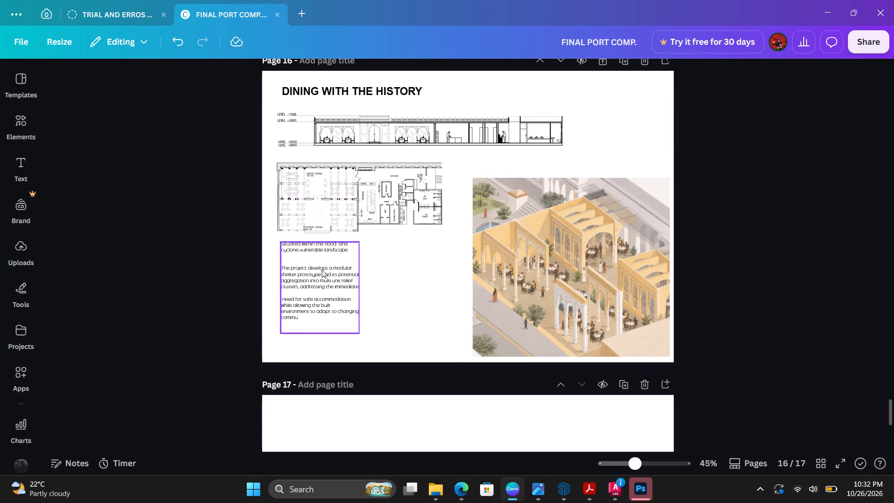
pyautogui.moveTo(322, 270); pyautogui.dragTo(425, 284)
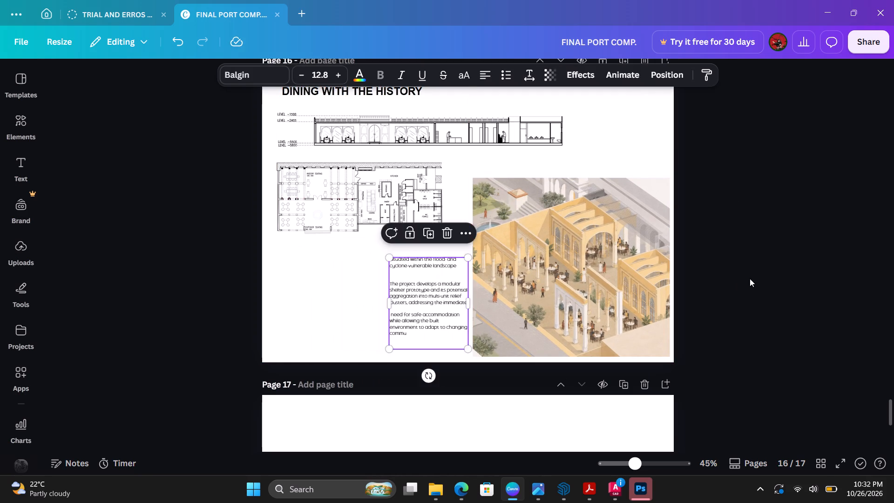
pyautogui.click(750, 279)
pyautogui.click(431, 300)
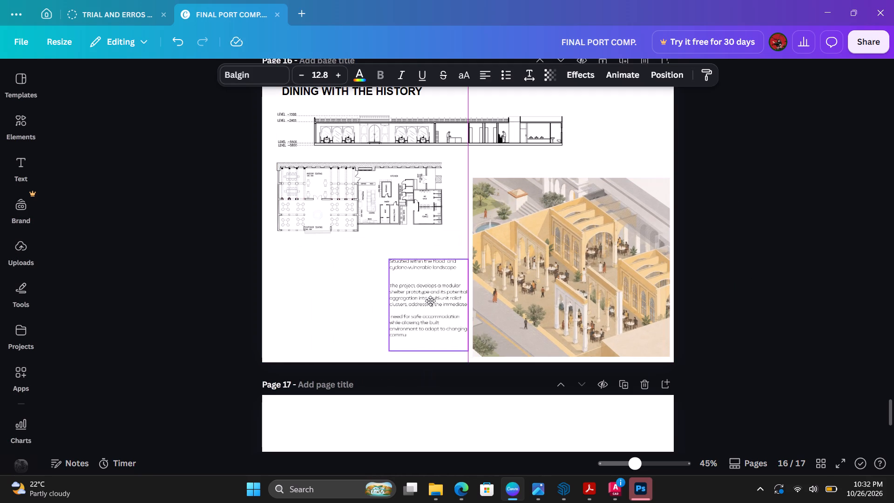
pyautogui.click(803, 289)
# Enlarge the page 16 floor plan from its lower-right corner until it nearly meets the render's left edge.
pyautogui.click(311, 219)
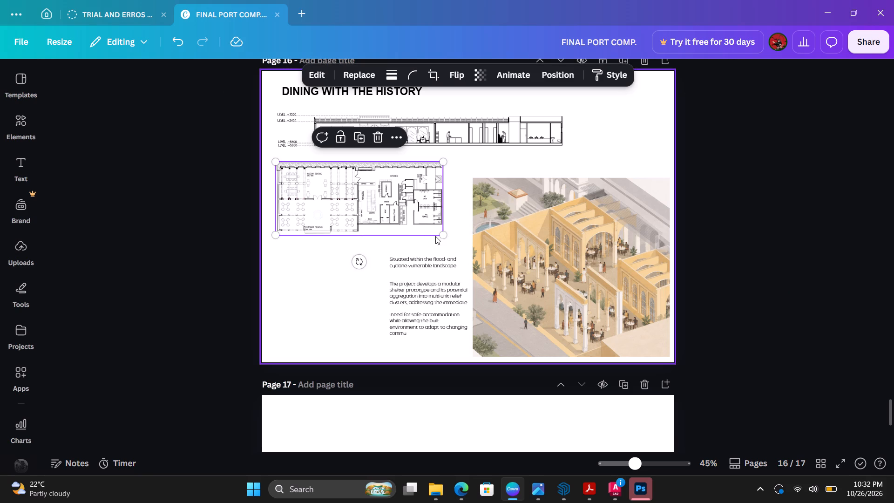
pyautogui.moveTo(442, 234); pyautogui.dragTo(465, 250)
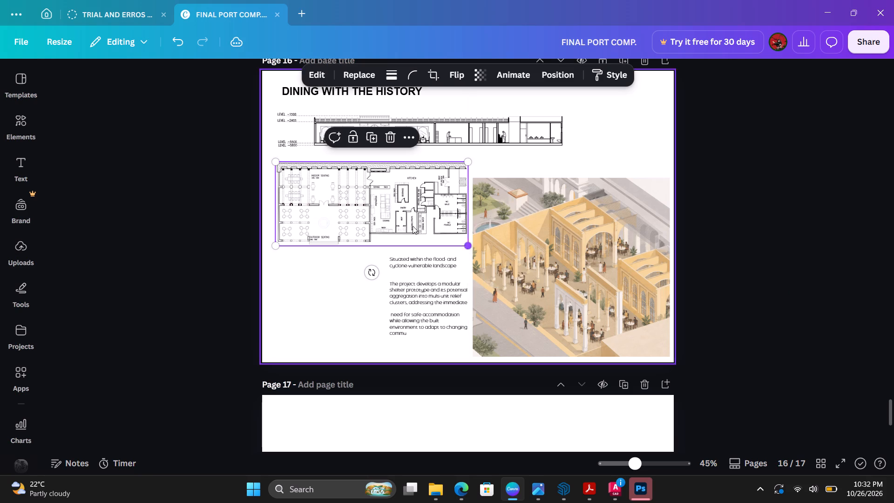
pyautogui.click(416, 229)
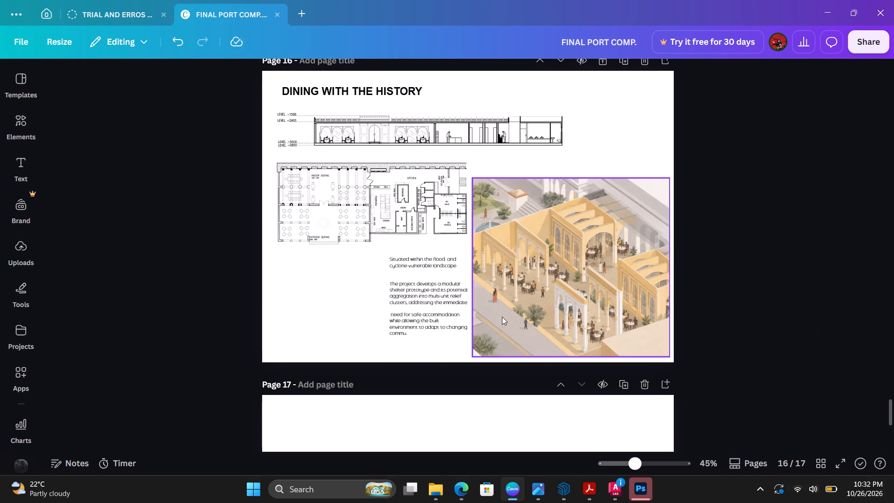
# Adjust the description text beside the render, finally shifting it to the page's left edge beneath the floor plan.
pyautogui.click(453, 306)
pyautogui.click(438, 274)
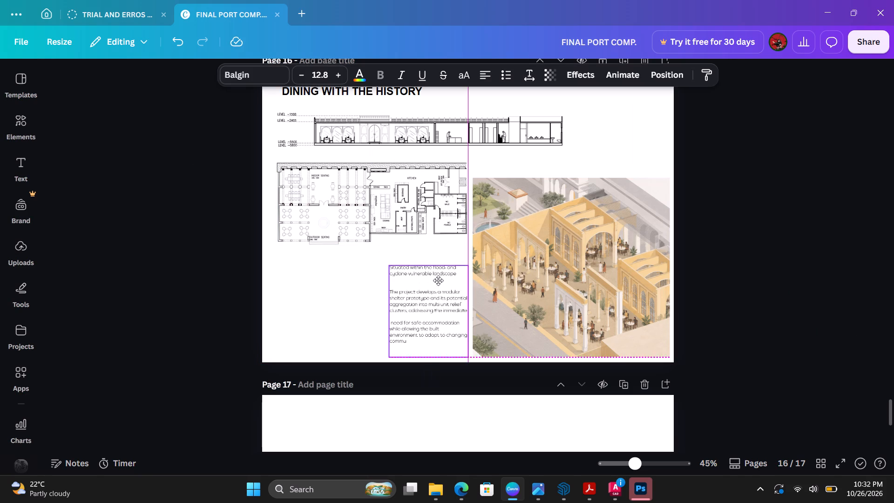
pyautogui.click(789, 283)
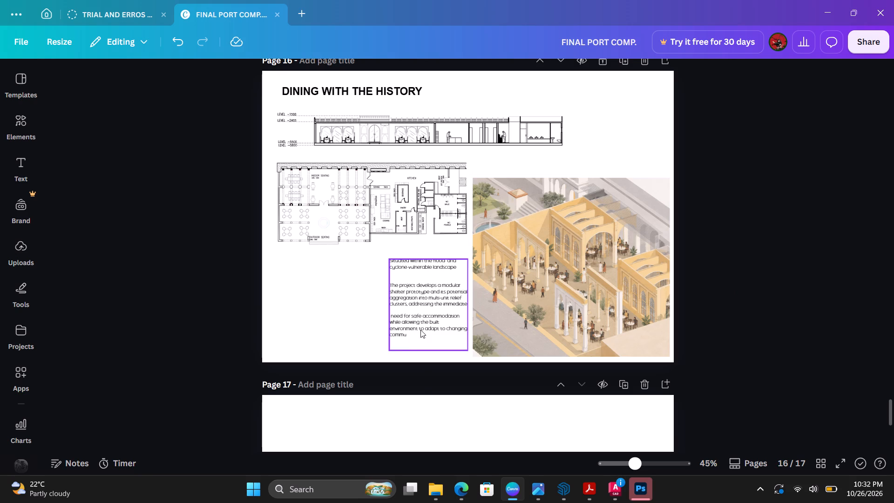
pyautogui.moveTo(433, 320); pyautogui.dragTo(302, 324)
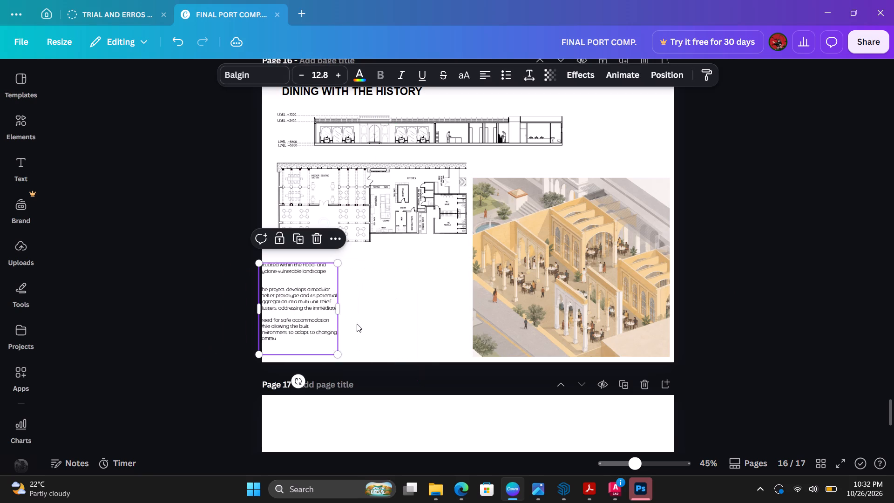
# Nudge the render slightly up and left, away from the page's lower and right edges.
pyautogui.click(567, 253)
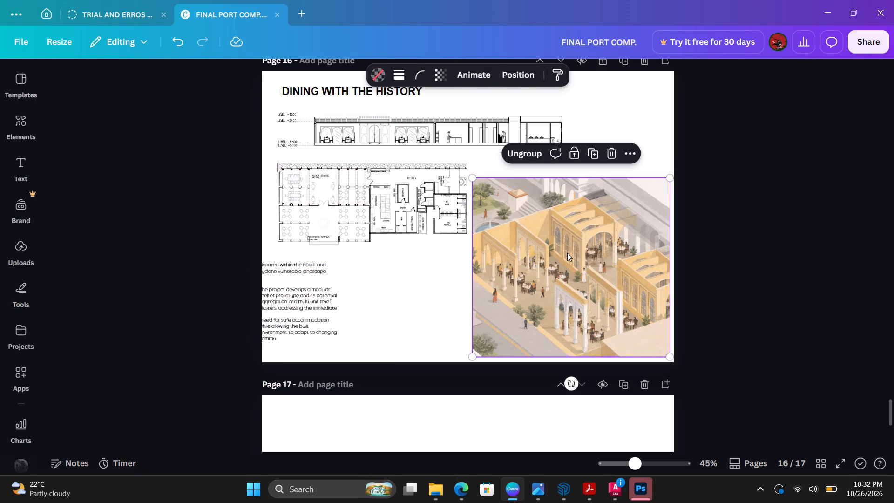
pyautogui.press('Up')
pyautogui.press('Up')
pyautogui.press('Up')
pyautogui.press('Up')
pyautogui.press('Up')
pyautogui.press('Left')
pyautogui.press('Left')
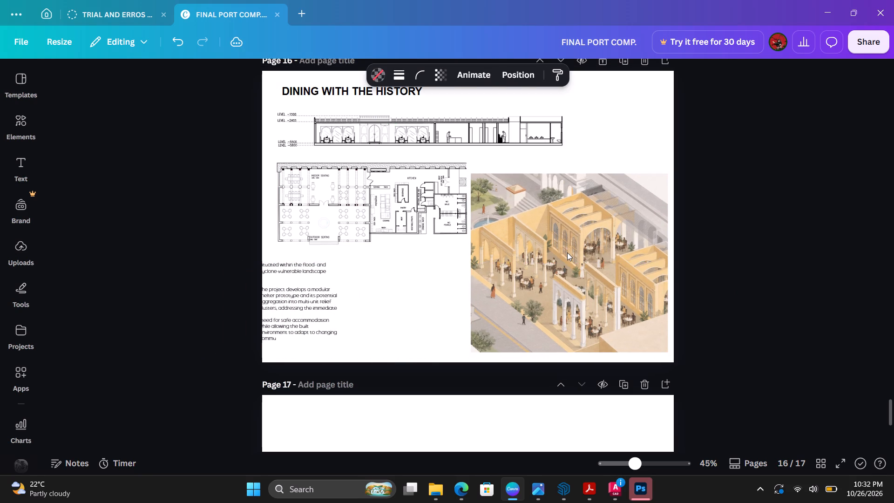
pyautogui.click(759, 254)
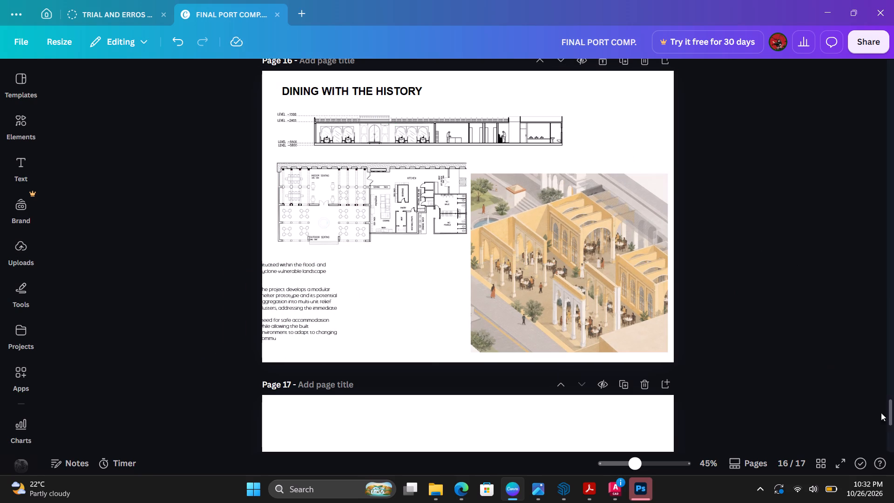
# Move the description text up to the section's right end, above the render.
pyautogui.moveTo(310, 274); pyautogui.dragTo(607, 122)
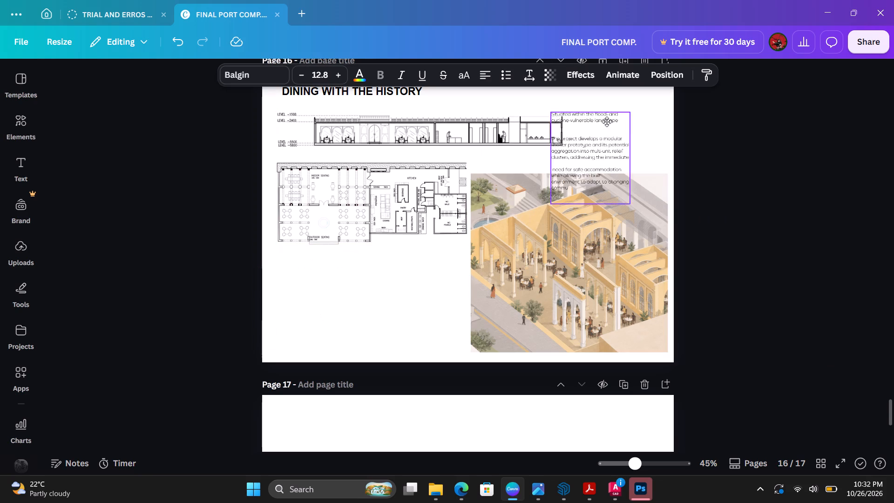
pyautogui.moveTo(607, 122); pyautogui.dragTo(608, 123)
# Move the floor plan down to the page's lower-left area, beside the lower half of the render.
pyautogui.moveTo(364, 233); pyautogui.dragTo(362, 245)
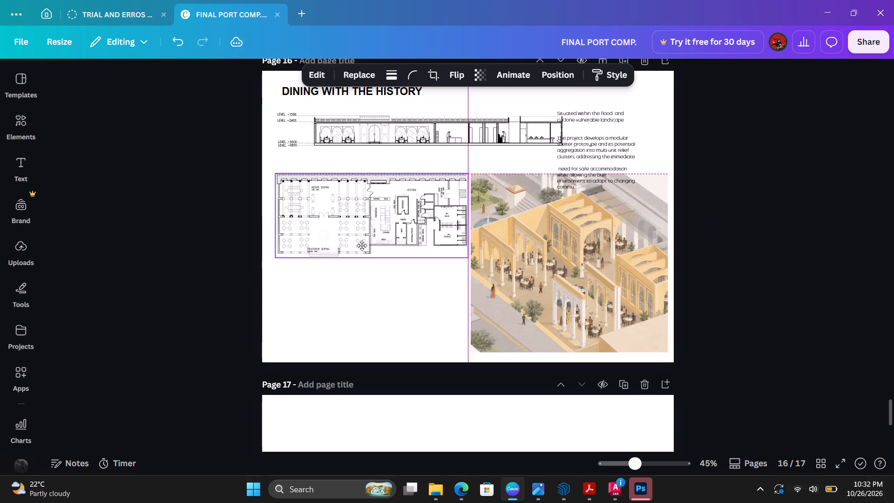
pyautogui.moveTo(362, 245); pyautogui.dragTo(359, 333)
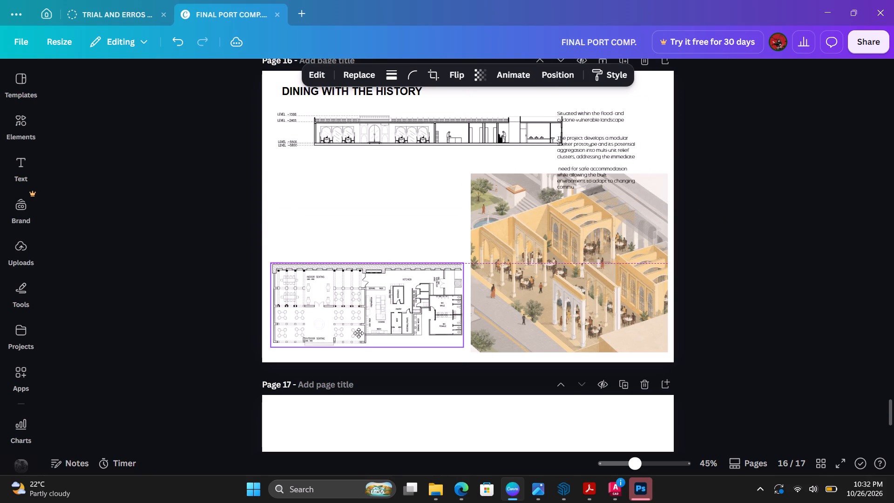
pyautogui.moveTo(359, 333); pyautogui.dragTo(359, 333)
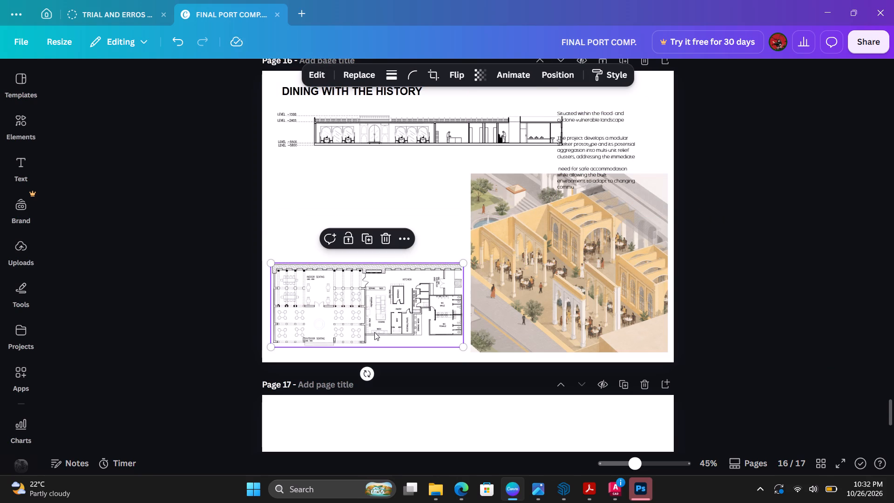
pyautogui.click(781, 311)
# Place the description text between the section and floor plan, and widen its box to the floor plan's width.
pyautogui.moveTo(596, 129); pyautogui.dragTo(356, 190)
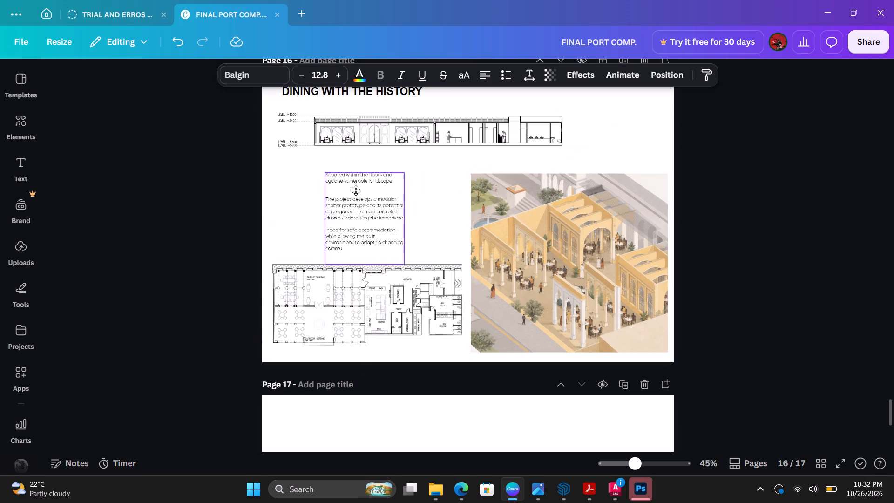
pyautogui.moveTo(356, 190); pyautogui.dragTo(308, 186)
pyautogui.moveTo(351, 214); pyautogui.dragTo(441, 220)
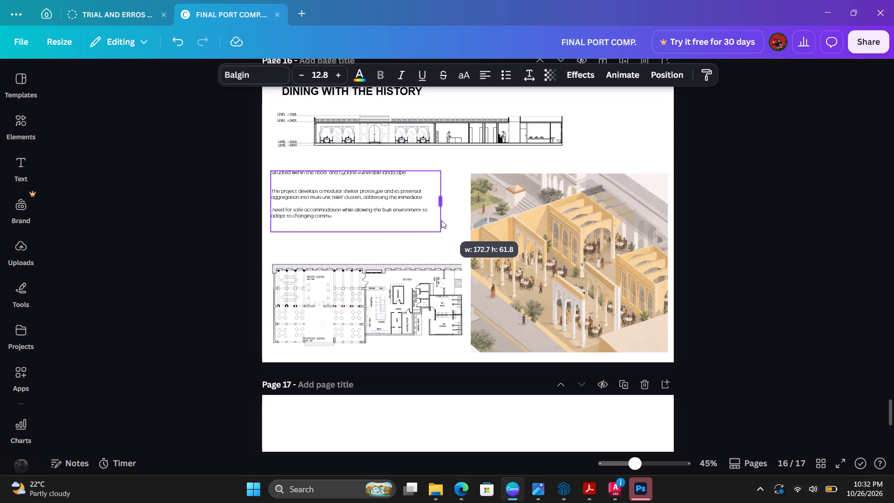
pyautogui.moveTo(441, 220); pyautogui.dragTo(466, 227)
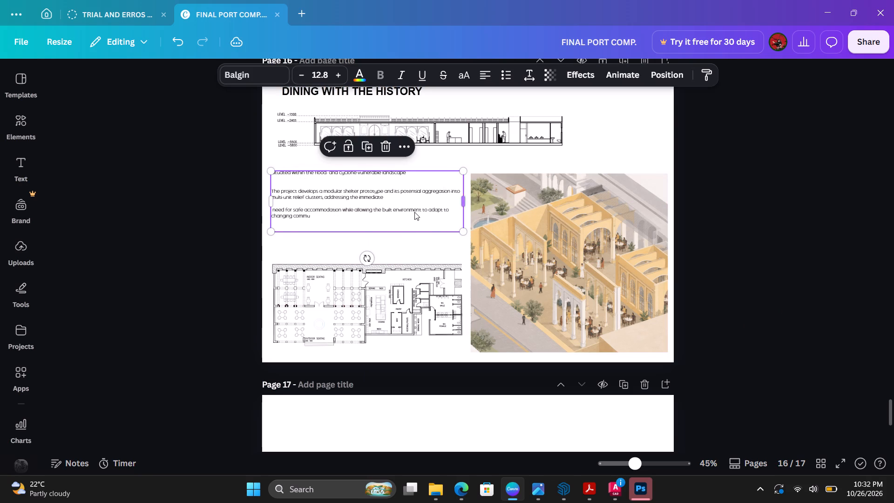
pyautogui.moveTo(402, 203); pyautogui.dragTo(400, 209)
pyautogui.click(837, 233)
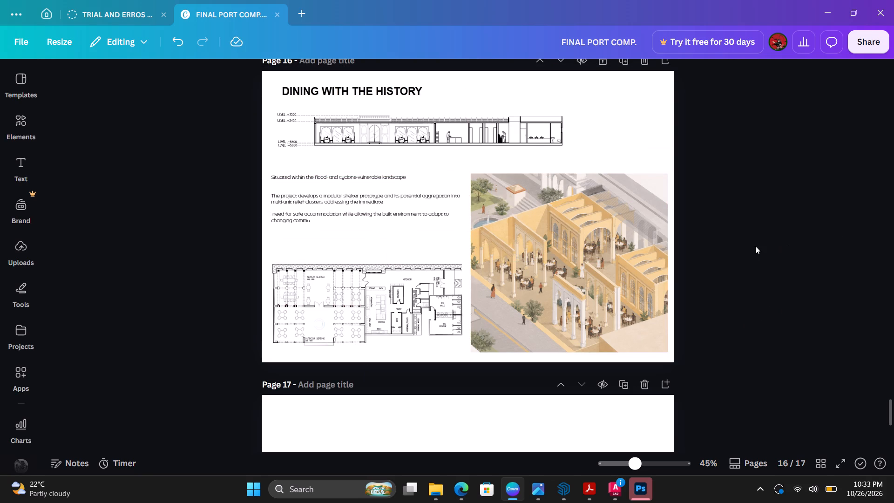
# Enlarge the page 16 section to span nearly the full page width and reposition it beneath the title.
pyautogui.scroll(2, 754, 245)
pyautogui.click(463, 246)
pyautogui.moveTo(565, 231); pyautogui.dragTo(589, 226)
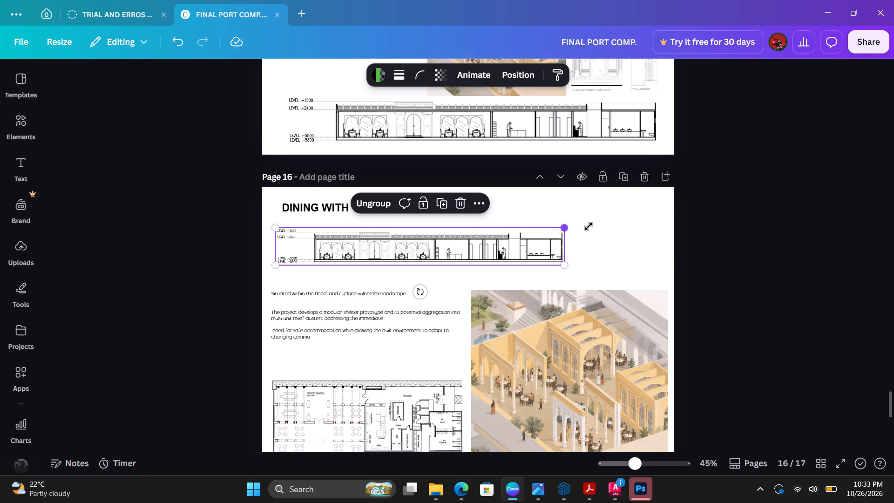
pyautogui.moveTo(589, 226); pyautogui.dragTo(655, 218)
pyautogui.moveTo(577, 236); pyautogui.dragTo(572, 243)
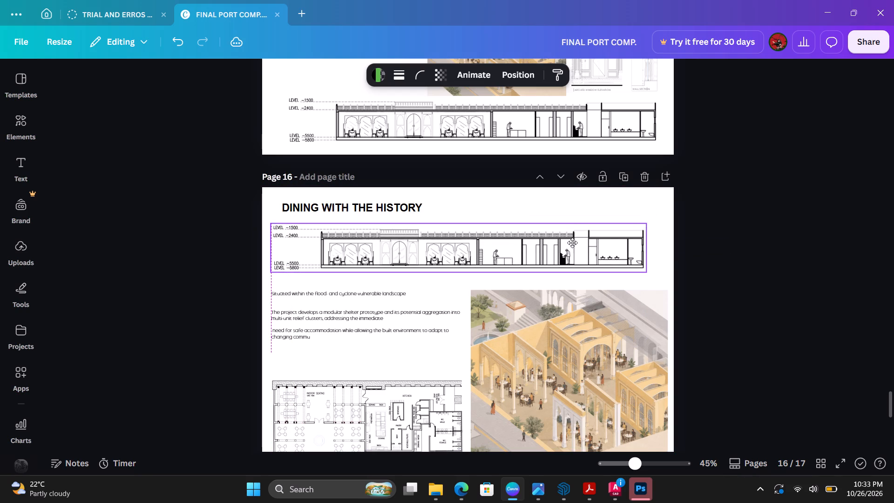
pyautogui.moveTo(572, 243); pyautogui.dragTo(577, 243)
pyautogui.click(741, 268)
pyautogui.scroll(-2, 725, 197)
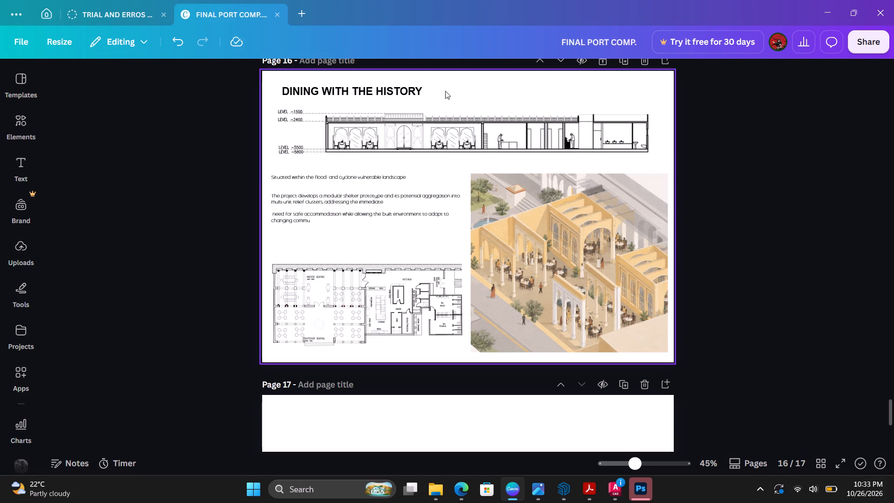
# Move the page 16 section down to the page's bottom and bring the floor plan up beneath the title.
pyautogui.moveTo(473, 112); pyautogui.dragTo(464, 315)
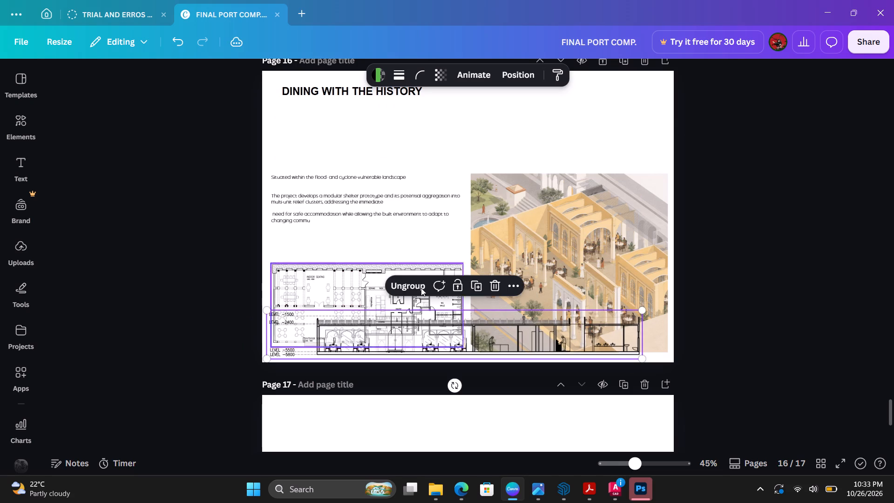
pyautogui.moveTo(360, 270); pyautogui.dragTo(364, 143)
# Move the render up to the page's upper-right area, above the section.
pyautogui.moveTo(539, 237); pyautogui.dragTo(763, 248)
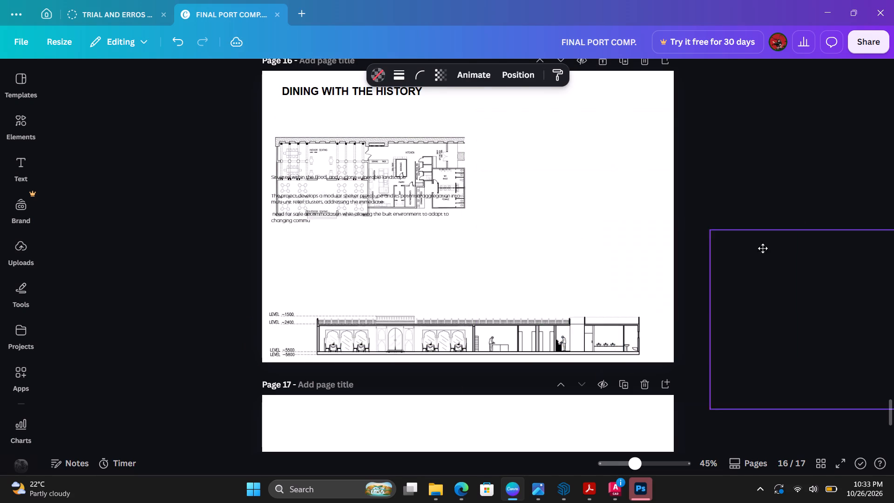
pyautogui.moveTo(763, 248); pyautogui.dragTo(534, 154)
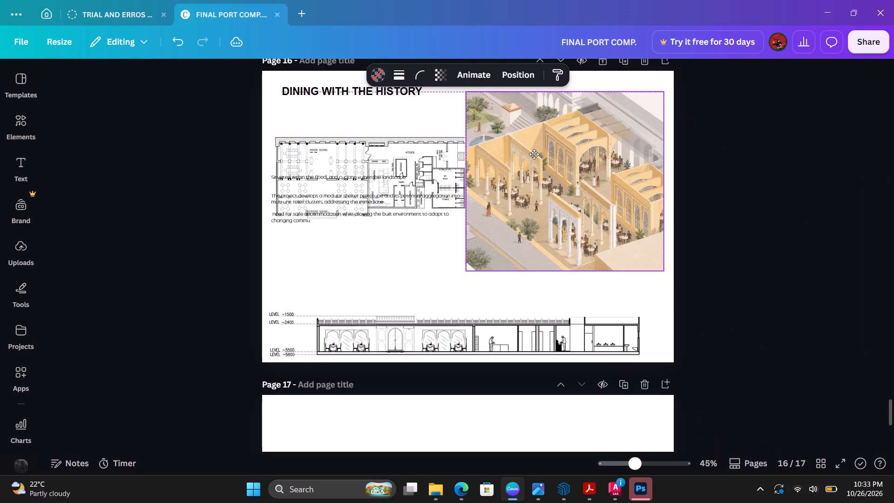
pyautogui.moveTo(534, 154); pyautogui.dragTo(536, 143)
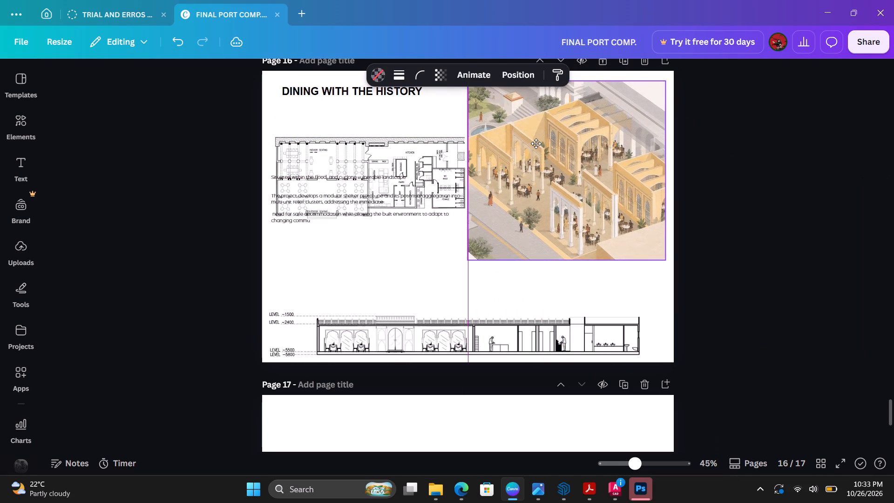
pyautogui.moveTo(536, 143); pyautogui.dragTo(535, 147)
pyautogui.click(782, 219)
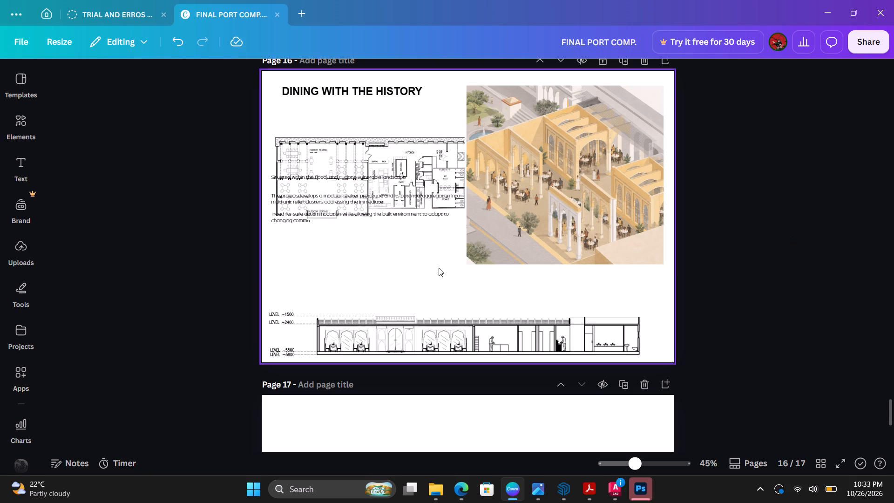
# Place the description text below the floor plan, and raise the floor plan directly under the title, left-aligned with the text.
pyautogui.moveTo(385, 197); pyautogui.dragTo(381, 242)
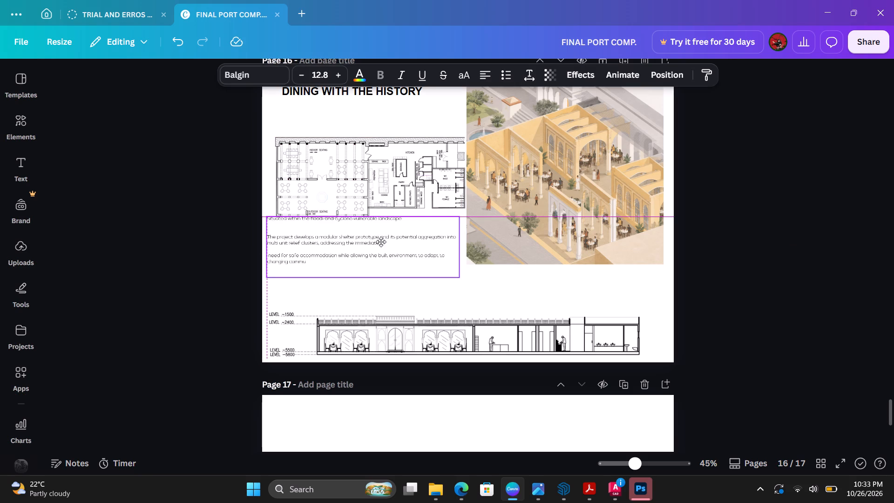
pyautogui.moveTo(381, 242); pyautogui.dragTo(381, 242)
pyautogui.moveTo(377, 164); pyautogui.dragTo(370, 131)
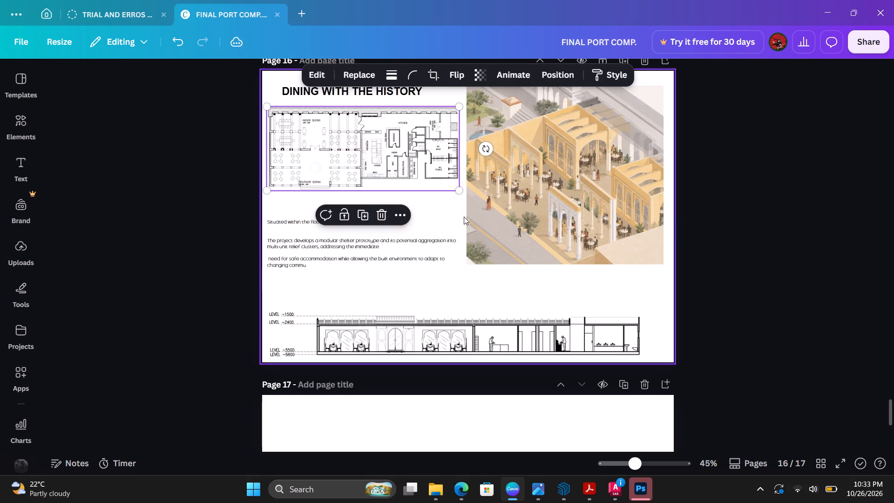
# Enlarge the section to span to the render's right edge, keeping it near the bottom of page 16.
pyautogui.scroll(2, 471, 218)
pyautogui.scroll(-1, 798, 258)
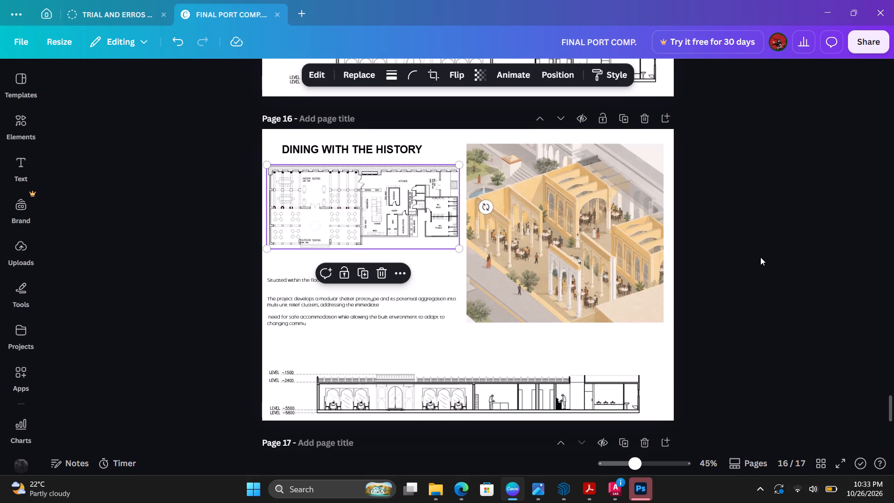
pyautogui.keyDown('alt'); pyautogui.scroll(-2, 720, 223); pyautogui.keyUp('alt')
pyautogui.scroll(-1, 718, 245)
pyautogui.scroll(4, 664, 233)
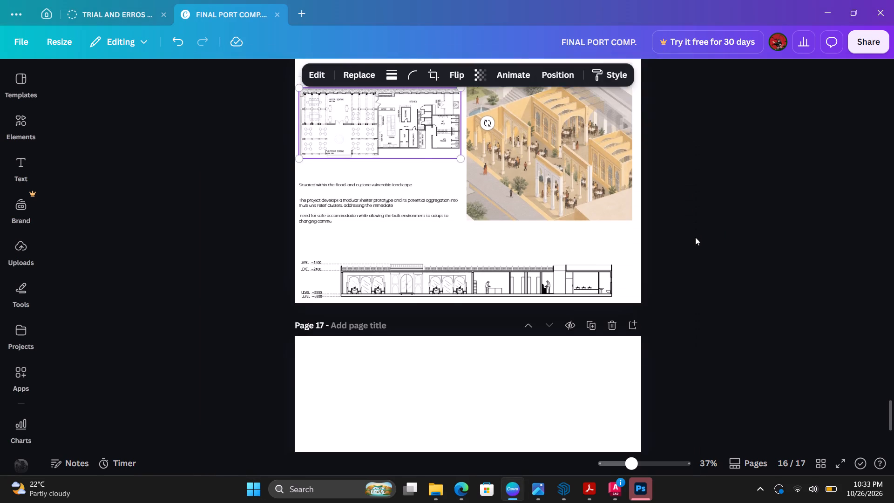
pyautogui.moveTo(500, 330); pyautogui.dragTo(503, 293)
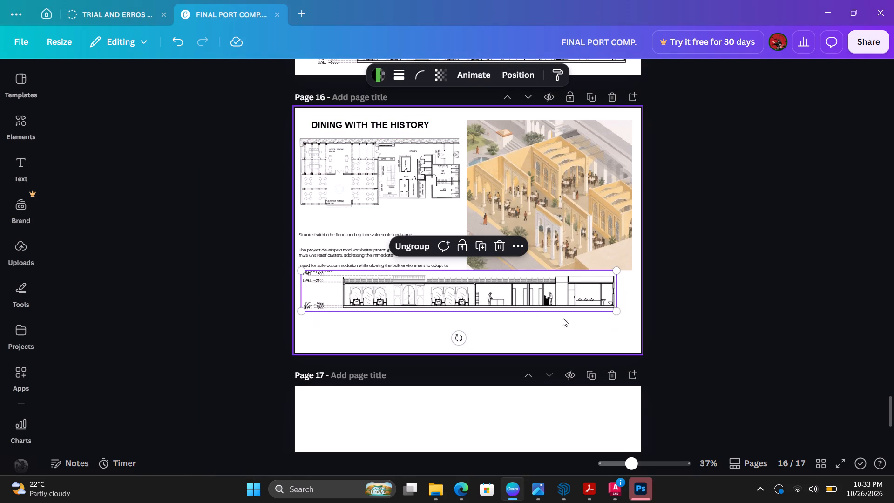
pyautogui.moveTo(612, 313); pyautogui.dragTo(627, 334)
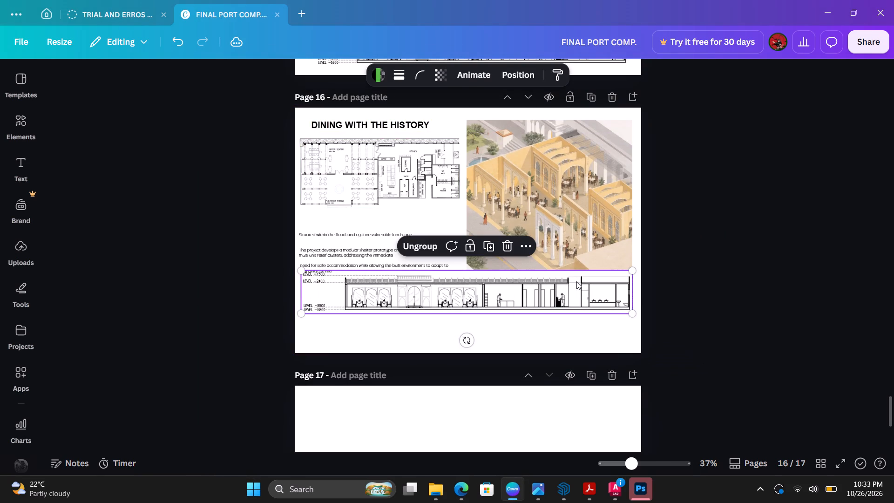
pyautogui.moveTo(576, 281); pyautogui.dragTo(577, 308)
pyautogui.click(755, 302)
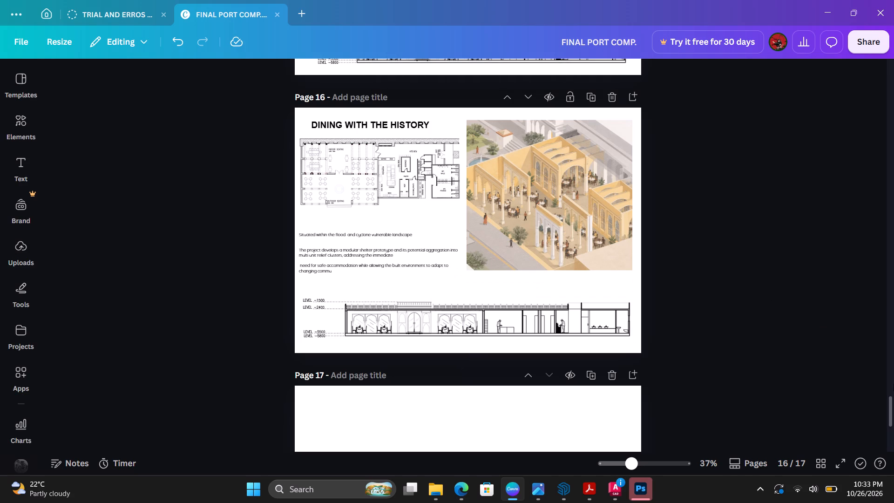
# Lower the render slightly so it sits closer to the section.
pyautogui.click(617, 244)
pyautogui.moveTo(618, 244); pyautogui.dragTo(616, 256)
pyautogui.click(704, 267)
pyautogui.click(608, 185)
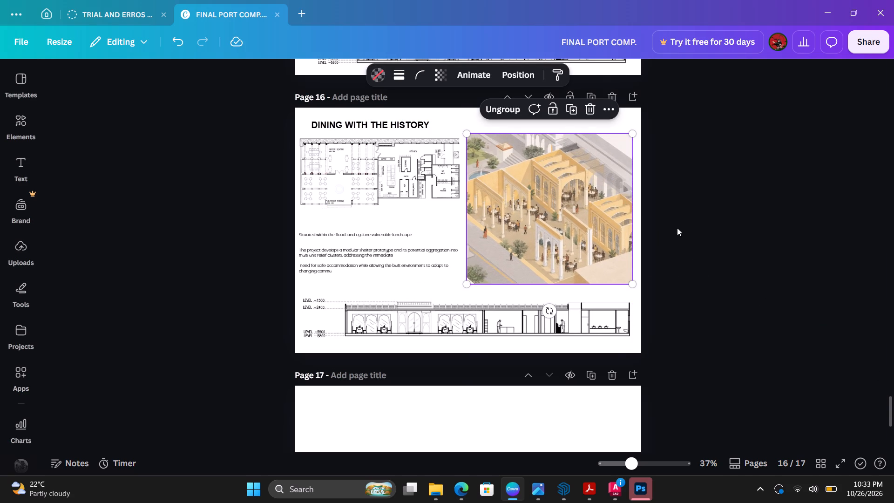
pyautogui.click(705, 231)
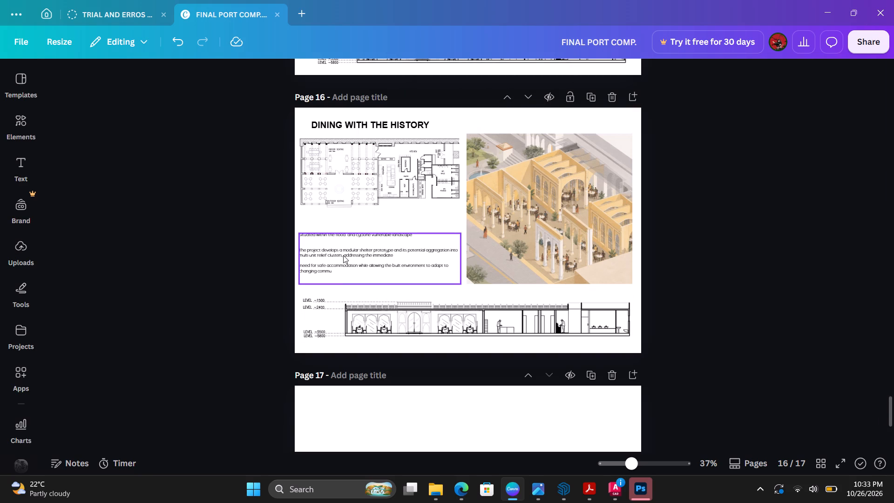
# Move the description text up directly beneath the floor plan, aligned with the section's left edge.
pyautogui.moveTo(343, 255); pyautogui.dragTo(346, 237)
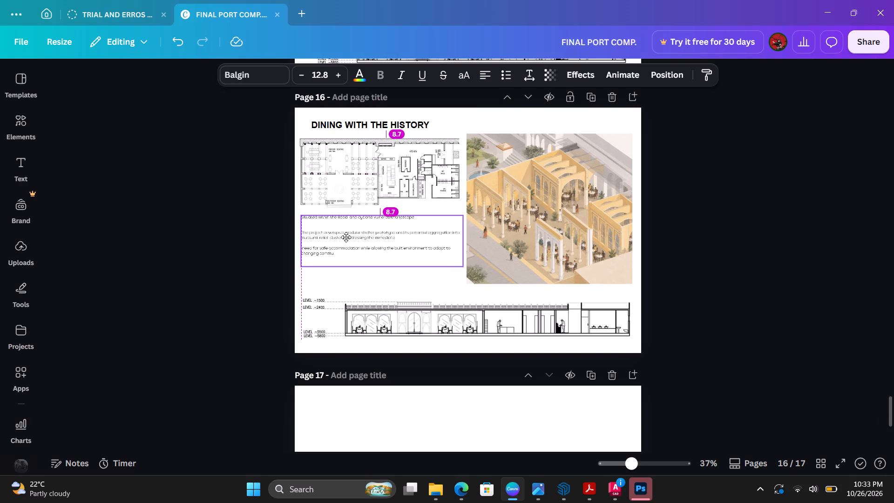
pyautogui.moveTo(346, 237); pyautogui.dragTo(345, 236)
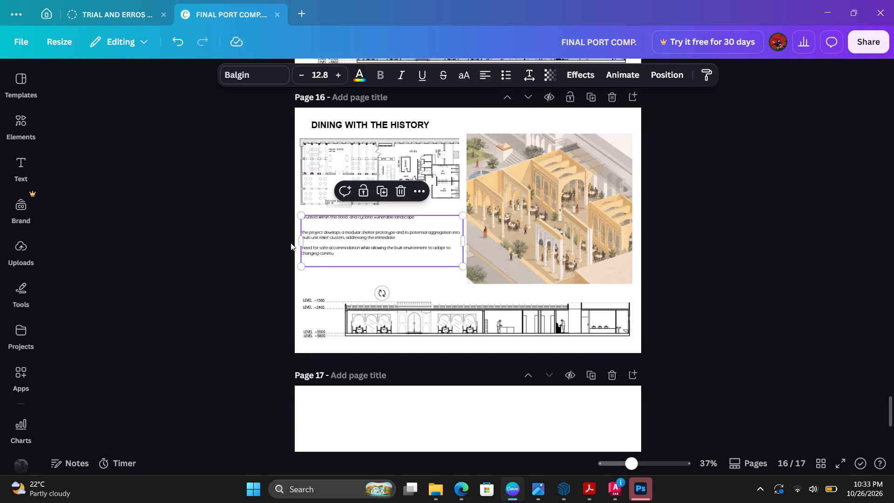
pyautogui.click(259, 216)
# Shrink the floor plan slightly from its lower-left corner and nudge the description text right to line up their left edges.
pyautogui.moveTo(283, 179); pyautogui.dragTo(376, 262)
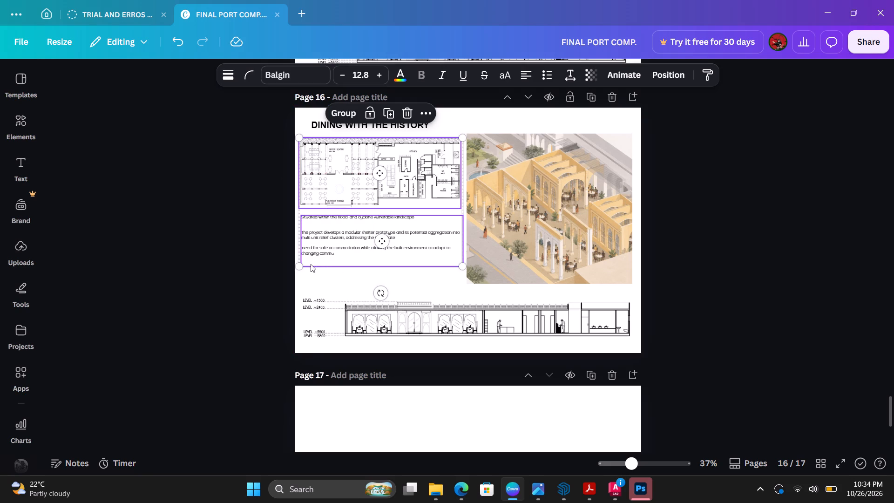
pyautogui.click(268, 262)
pyautogui.click(364, 193)
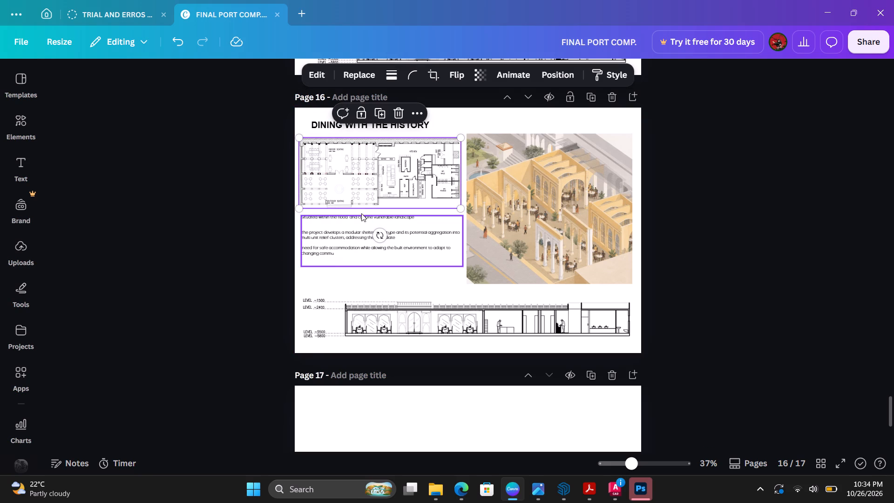
pyautogui.moveTo(301, 208); pyautogui.dragTo(306, 206)
pyautogui.click(235, 212)
pyautogui.click(352, 245)
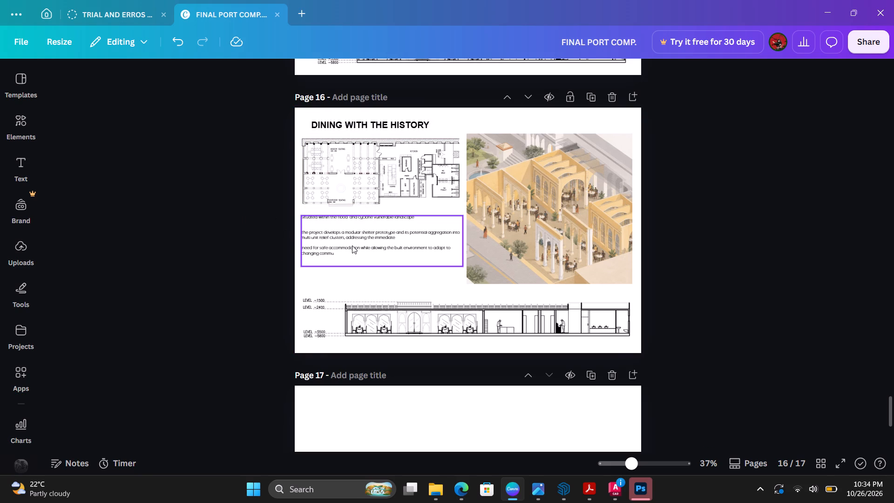
pyautogui.click(722, 229)
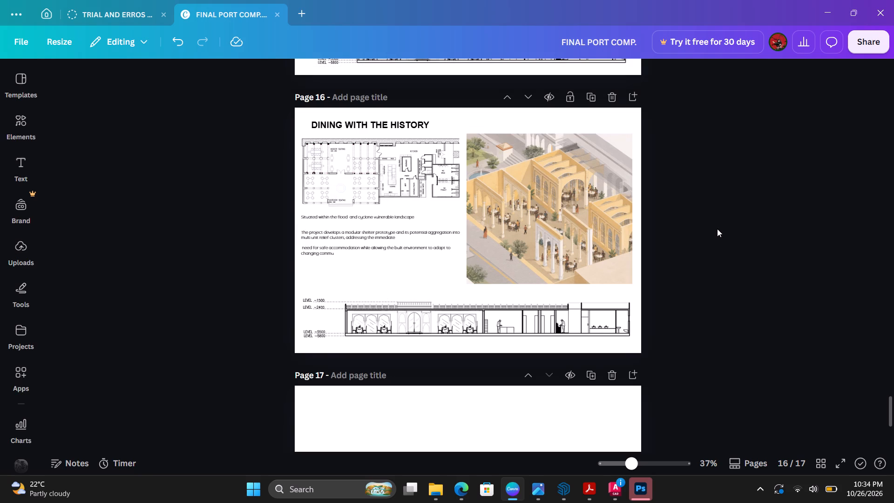
pyautogui.click(322, 224)
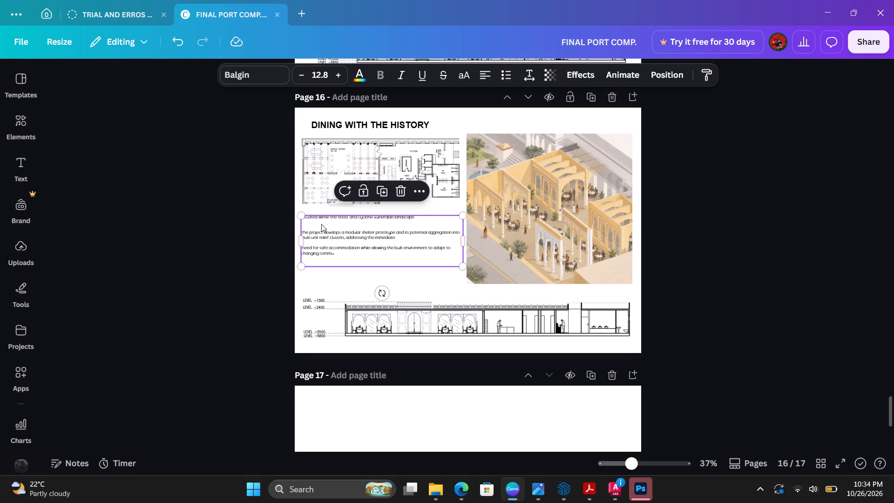
pyautogui.press('Right')
pyautogui.click(763, 286)
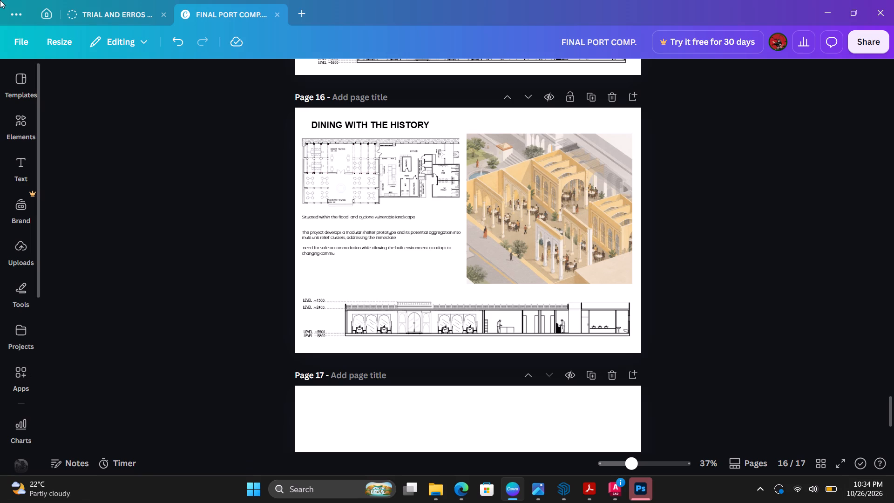
# Nudge the floor plan and description text up together until the plan's top is level with the render's top.
pyautogui.moveTo(248, 160); pyautogui.dragTo(356, 242)
pyautogui.press('Up')
pyautogui.press('Up')
pyautogui.press('Up')
pyautogui.press('Up')
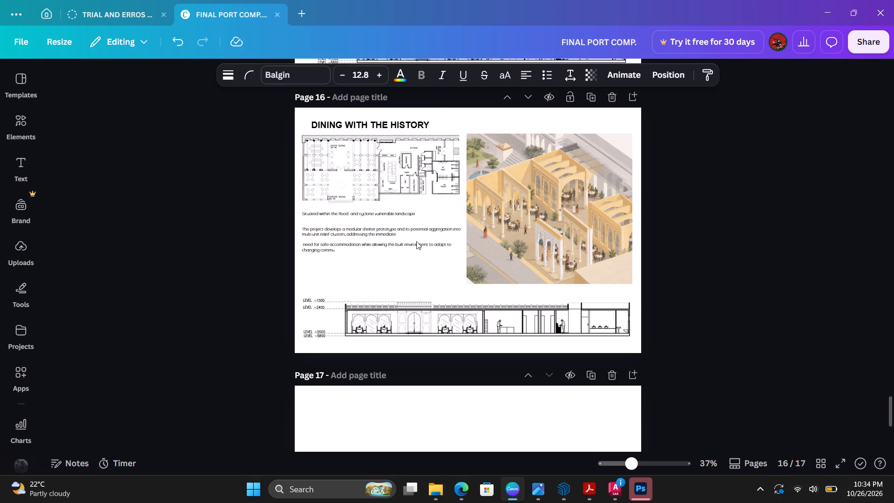
pyautogui.press('Up')
pyautogui.click(720, 270)
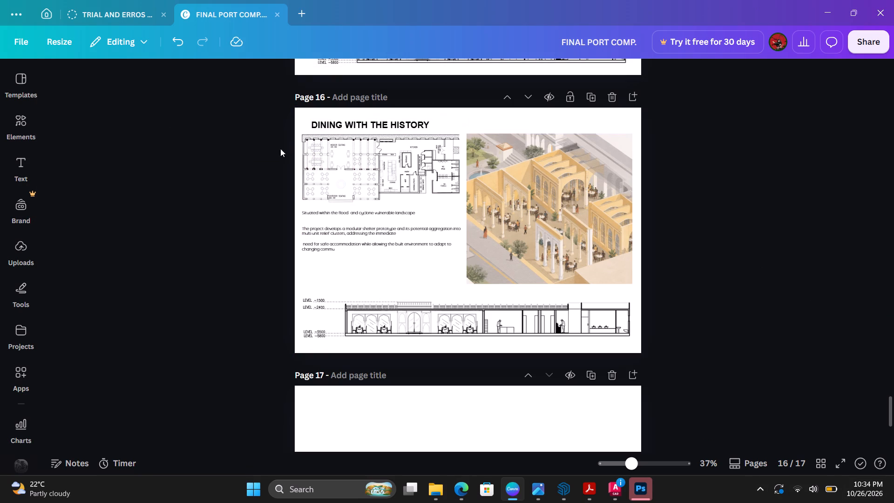
# Nudge the title, floor plan and description text down together so the title is level with the render's top edge.
pyautogui.moveTo(283, 150); pyautogui.dragTo(341, 225)
pyautogui.click(279, 109)
pyautogui.moveTo(278, 117); pyautogui.dragTo(382, 254)
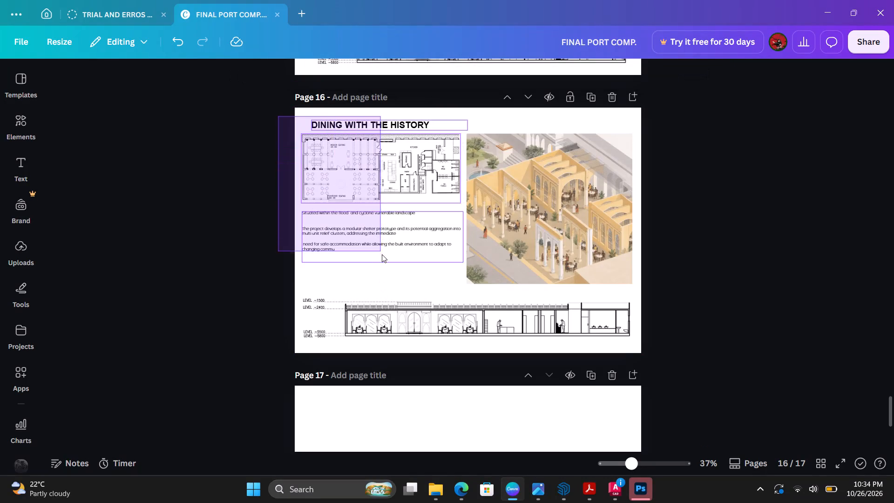
pyautogui.moveTo(382, 254); pyautogui.dragTo(382, 255)
pyautogui.press('Down')
pyautogui.press('Down')
pyautogui.press('Down')
pyautogui.press('Down')
pyautogui.press('Down')
pyautogui.press('Down')
pyautogui.press('Down')
pyautogui.press('Down')
pyautogui.press('Down')
pyautogui.press('Down')
pyautogui.press('Down')
pyautogui.press('Down')
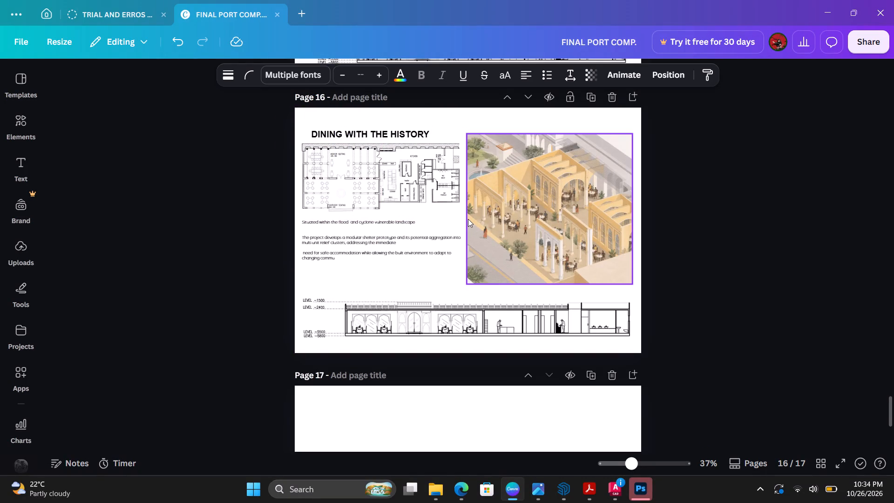
pyautogui.press('Down')
pyautogui.click(727, 211)
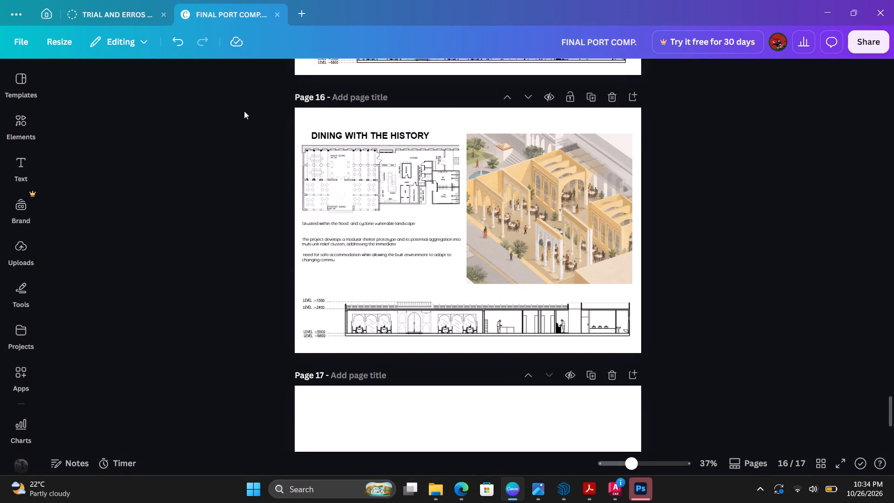
# Nudge the title, floor plan, description text and render up together, widening the gap above the section.
pyautogui.moveTo(247, 107); pyautogui.dragTo(674, 283)
pyautogui.press('Up')
pyautogui.press('Up')
pyautogui.press('Up')
pyautogui.press('Up')
pyautogui.press('Up')
pyautogui.press('Up')
pyautogui.press('Up')
pyautogui.press('Up')
pyautogui.press('Up')
pyautogui.press('Up')
pyautogui.press('Up')
pyautogui.press('Up')
pyautogui.press('Up')
pyautogui.press('Up')
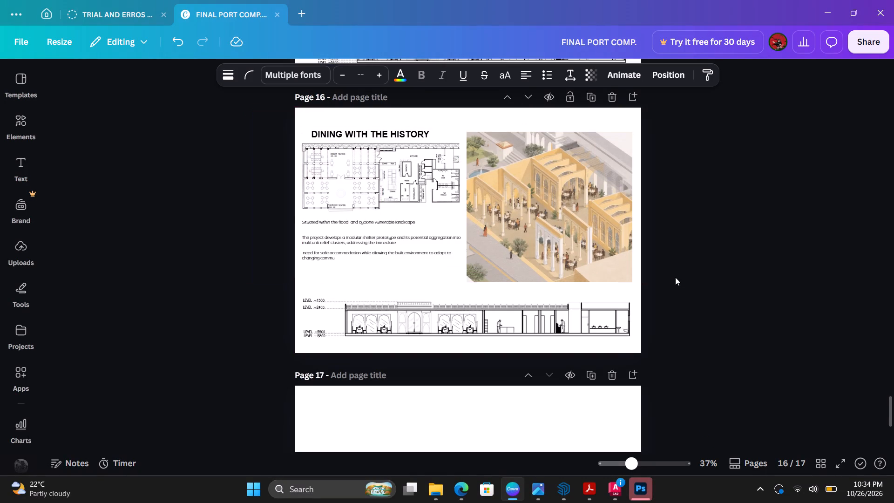
pyautogui.press('Down')
pyautogui.click(711, 268)
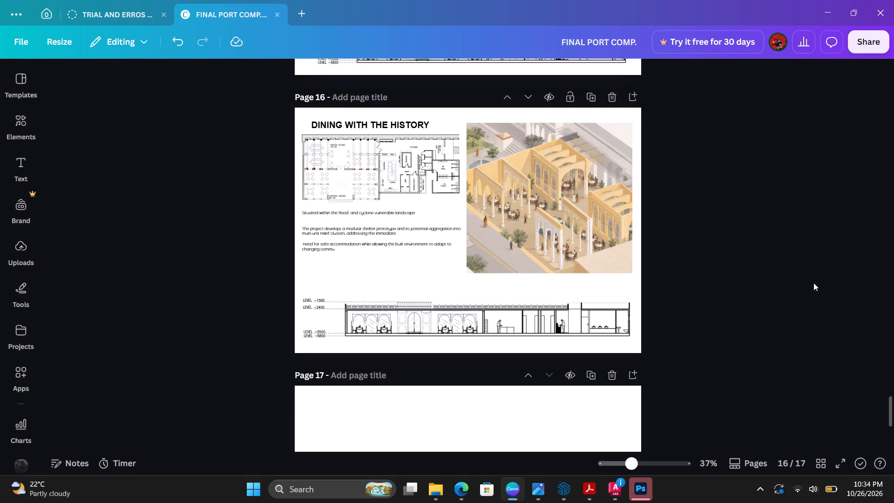
# Shrink page 16's render slightly from its lower-left corner and move it down until its top is level with the floor plan's top.
pyautogui.scroll(-2, 771, 502)
pyautogui.click(492, 305)
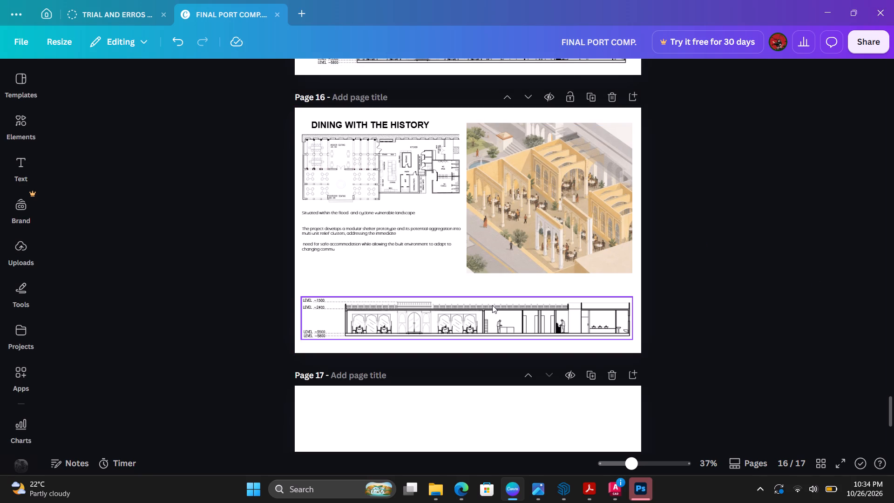
pyautogui.click(705, 310)
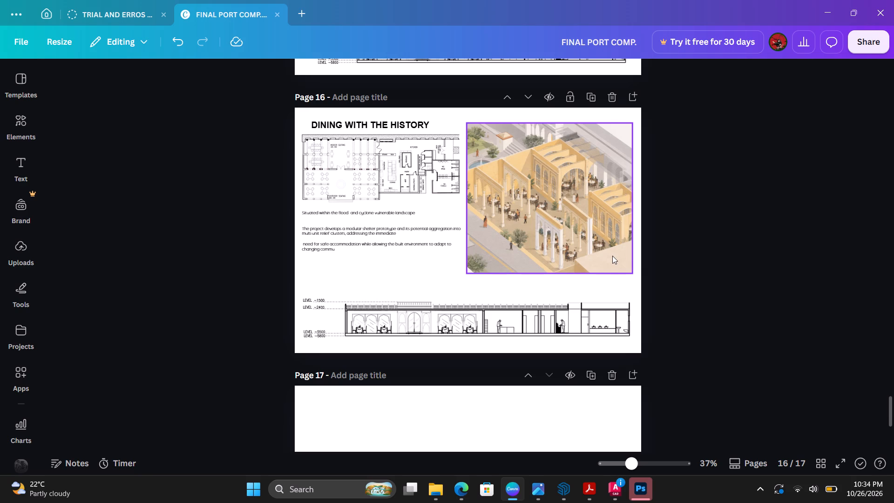
pyautogui.click(612, 256)
pyautogui.moveTo(466, 274); pyautogui.dragTo(460, 294)
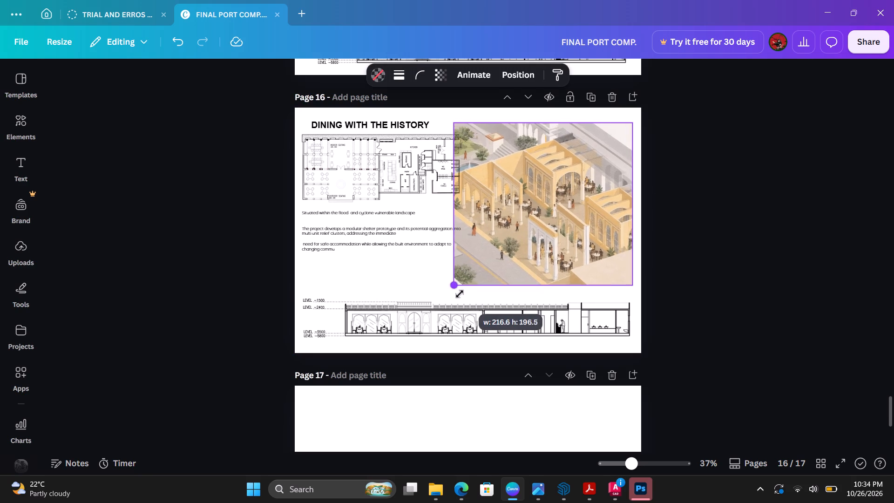
pyautogui.moveTo(460, 294); pyautogui.dragTo(479, 284)
pyautogui.moveTo(562, 201); pyautogui.dragTo(564, 210)
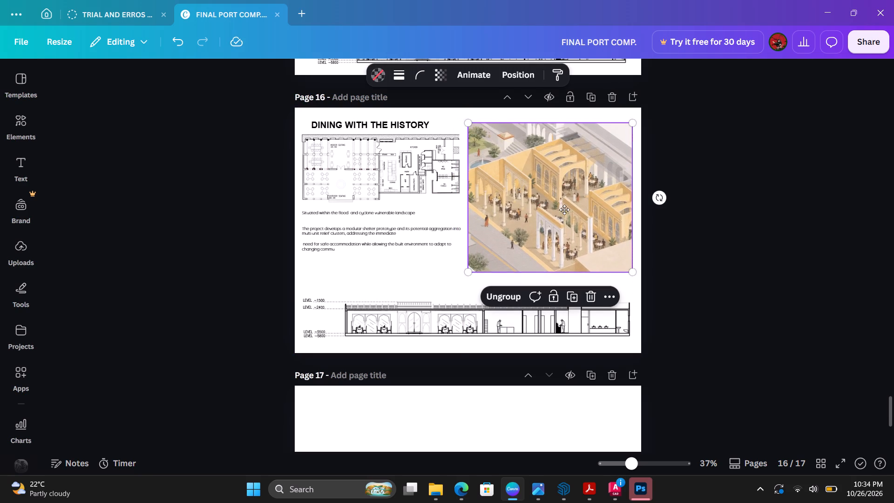
pyautogui.moveTo(564, 210); pyautogui.dragTo(566, 212)
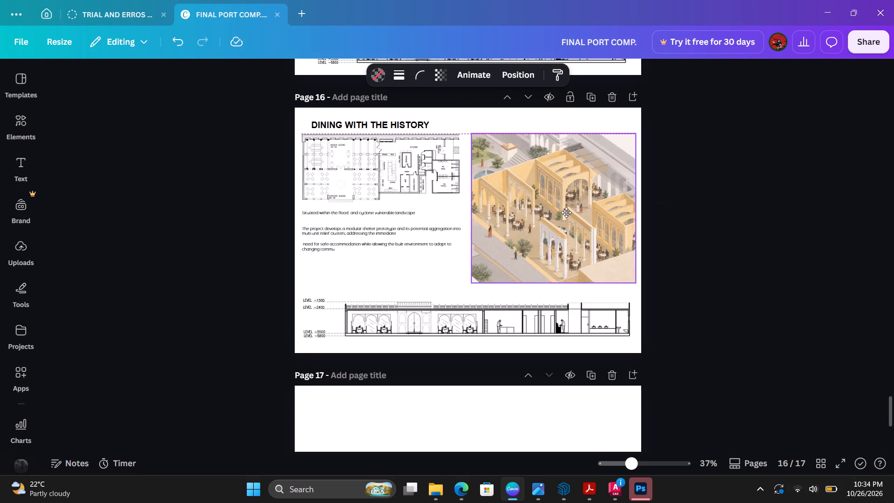
pyautogui.moveTo(566, 212); pyautogui.dragTo(562, 212)
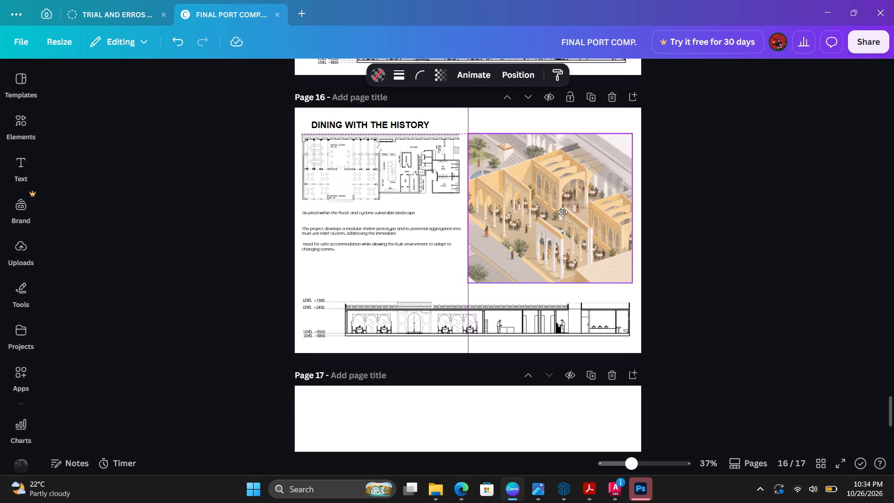
pyautogui.moveTo(562, 212); pyautogui.dragTo(563, 212)
pyautogui.click(794, 246)
# Increase the font size of page 16's description text to 15.8.
pyautogui.click(405, 225)
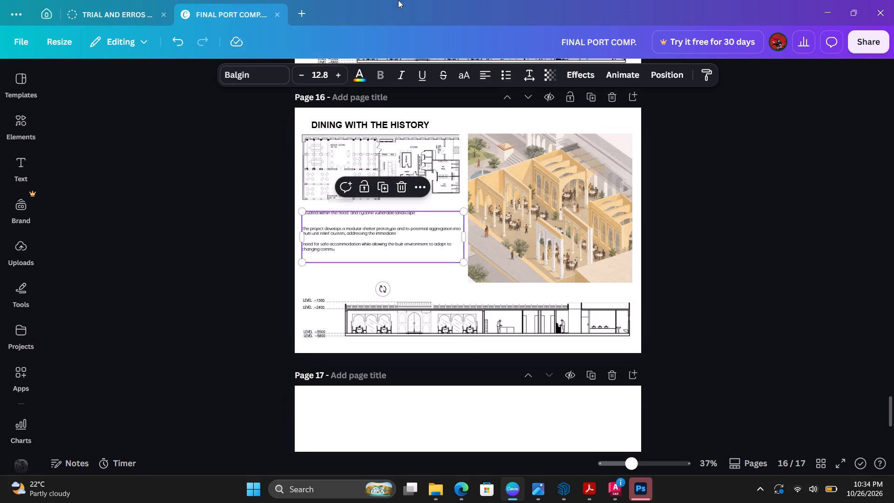
pyautogui.tripleClick(340, 73)
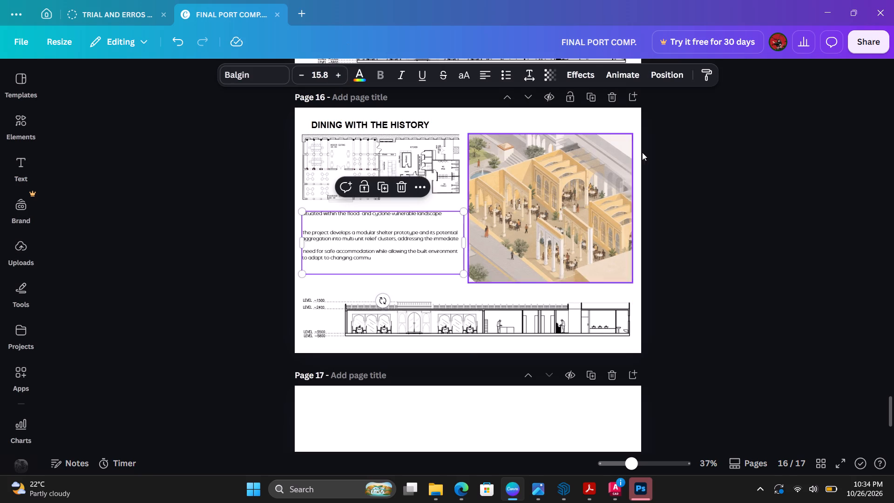
pyautogui.click(753, 169)
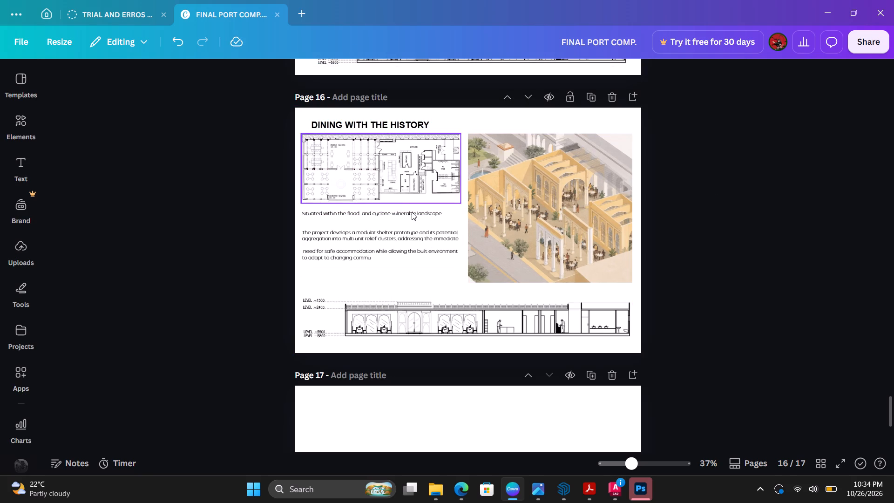
# Nudge page 16's title, floor plan and description text down together until the title is level with the render's top edge.
pyautogui.click(366, 165)
pyautogui.click(260, 150)
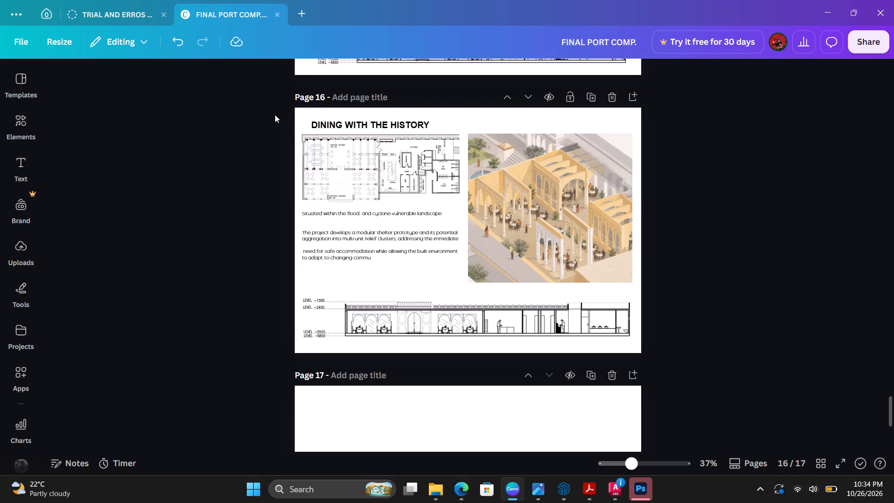
pyautogui.moveTo(275, 115); pyautogui.dragTo(361, 266)
pyautogui.press('Down')
pyautogui.press('Down')
pyautogui.press('Down')
pyautogui.press('Down')
pyautogui.press('Down')
pyautogui.press('Down')
pyautogui.press('Down')
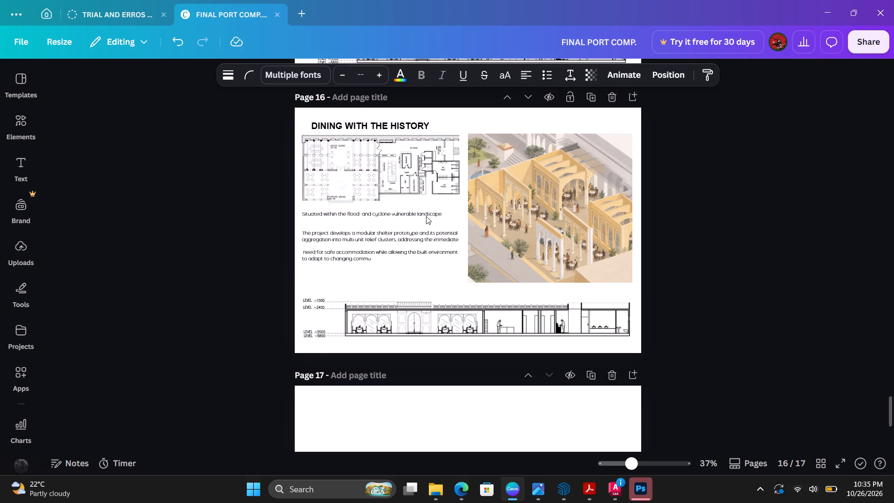
pyautogui.press('Down')
pyautogui.press('Down')
pyautogui.press('Down')
pyautogui.press('Down')
pyautogui.press('Down')
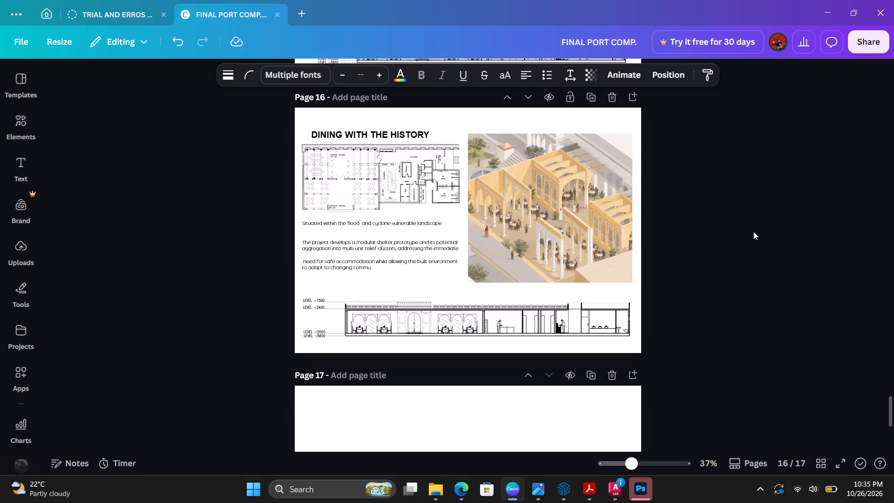
pyautogui.press('Down')
pyautogui.press('Down')
pyautogui.press('Down')
pyautogui.click(753, 230)
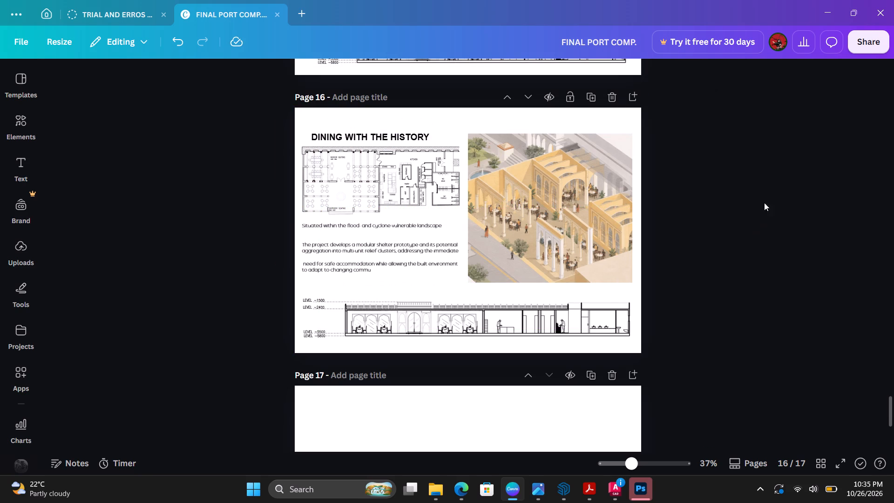
# Nudge page 16's title, floor plan, description text and render up together, widening the gap above the section.
pyautogui.moveTo(709, 126); pyautogui.dragTo(318, 252)
pyautogui.press('Up')
pyautogui.press('Up')
pyautogui.press('Up')
pyautogui.press('Up')
pyautogui.press('Up')
pyautogui.press('Up')
pyautogui.press('Up')
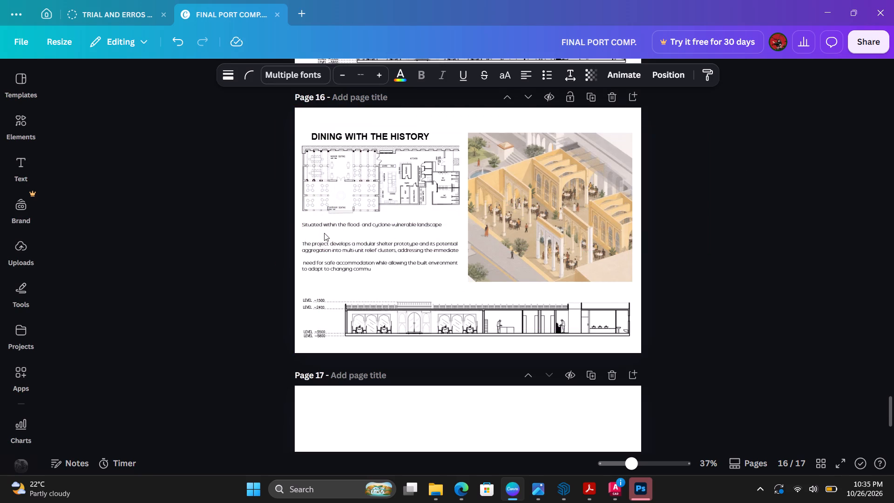
pyautogui.click(751, 225)
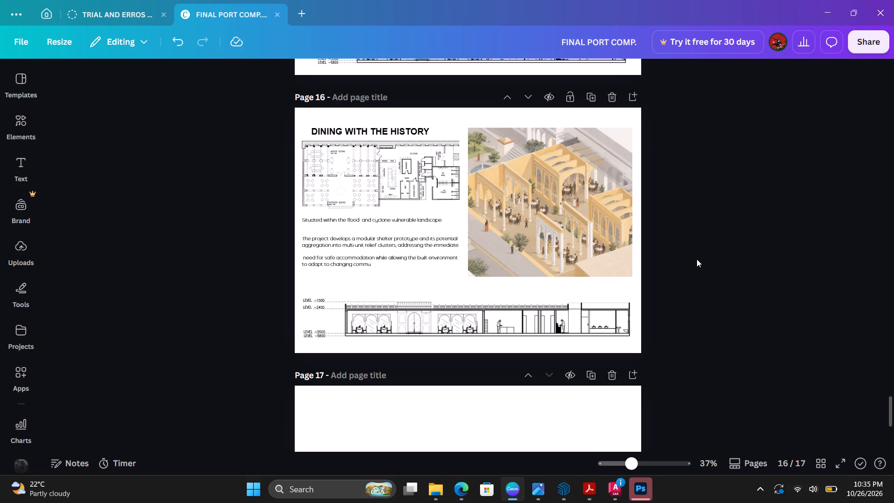
# Compare the DINING WITH THE HISTORY layouts on pages 15 and 16.
pyautogui.scroll(4, 697, 259)
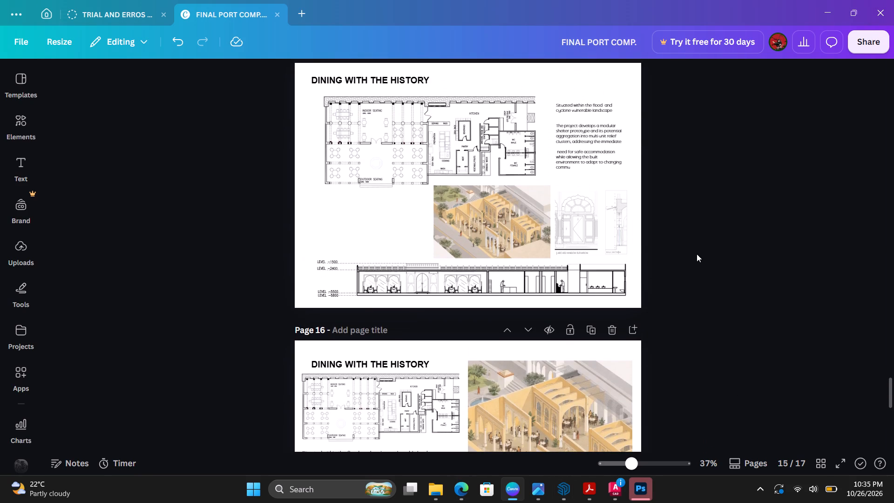
pyautogui.scroll(-3, 697, 254)
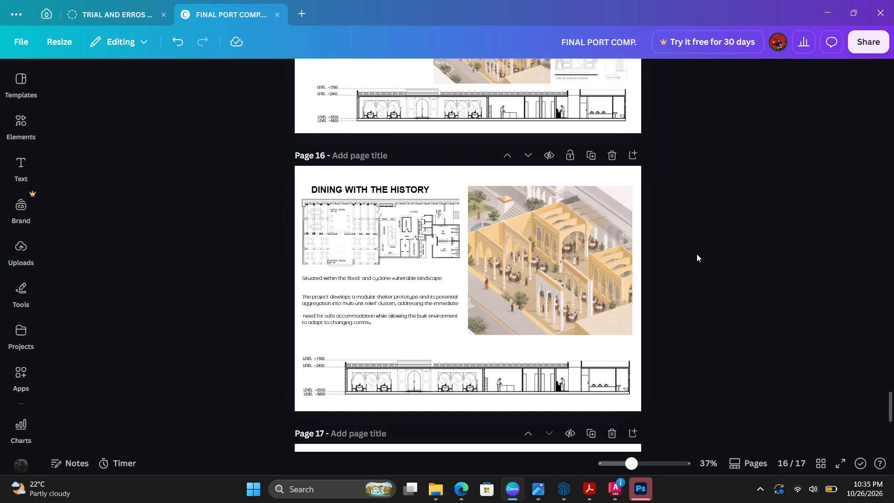
pyautogui.scroll(3, 697, 254)
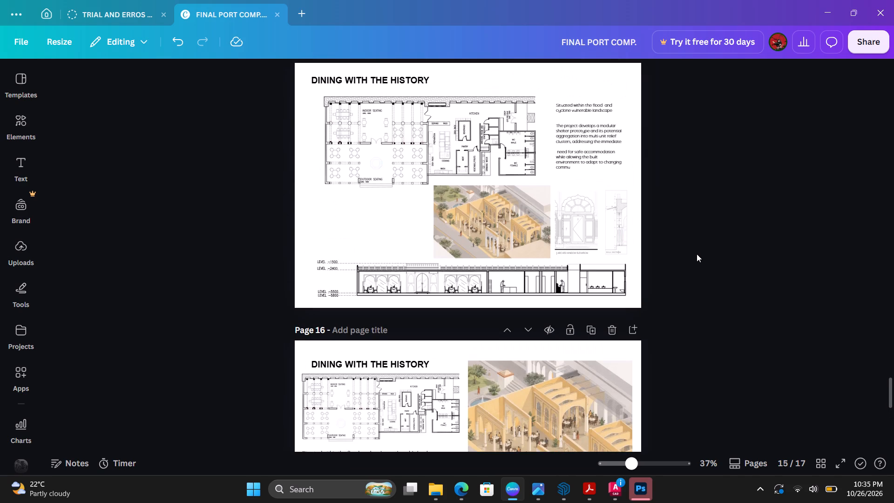
pyautogui.scroll(-2, 697, 254)
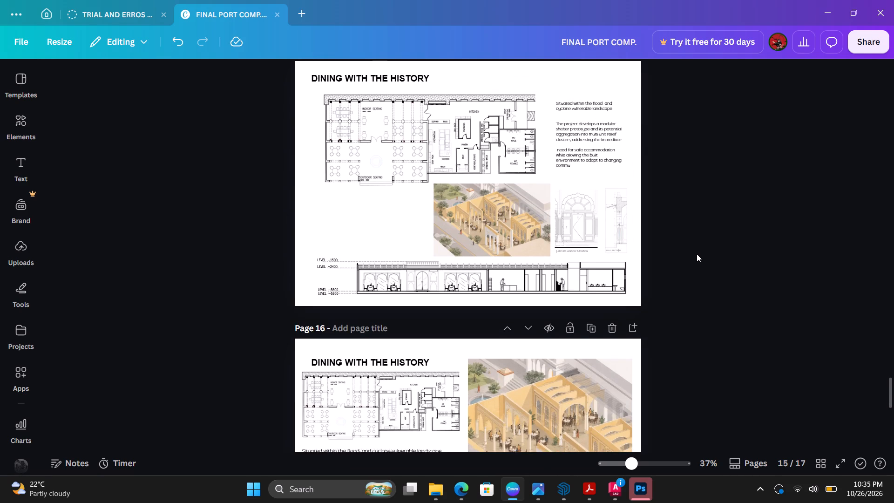
pyautogui.scroll(-2, 697, 254)
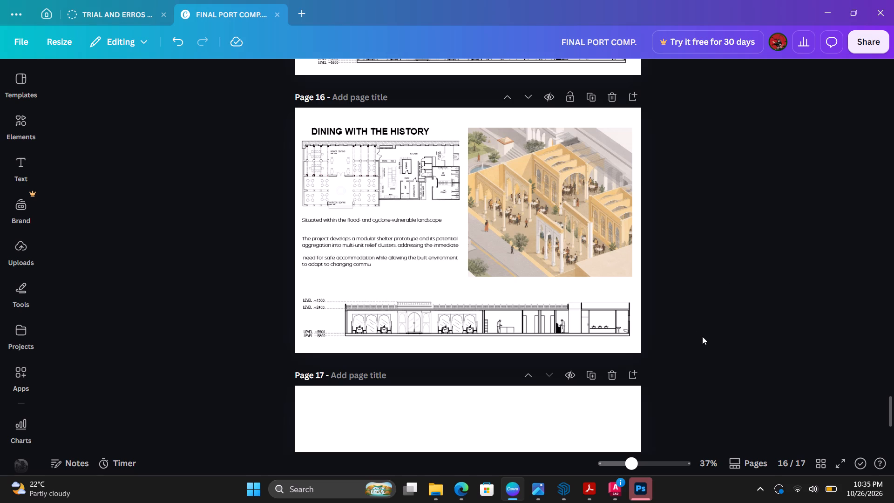
pyautogui.scroll(6, 702, 336)
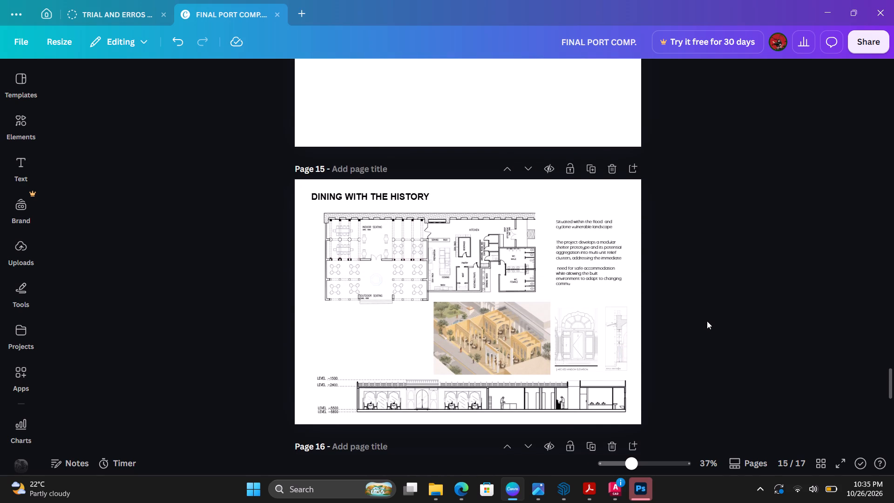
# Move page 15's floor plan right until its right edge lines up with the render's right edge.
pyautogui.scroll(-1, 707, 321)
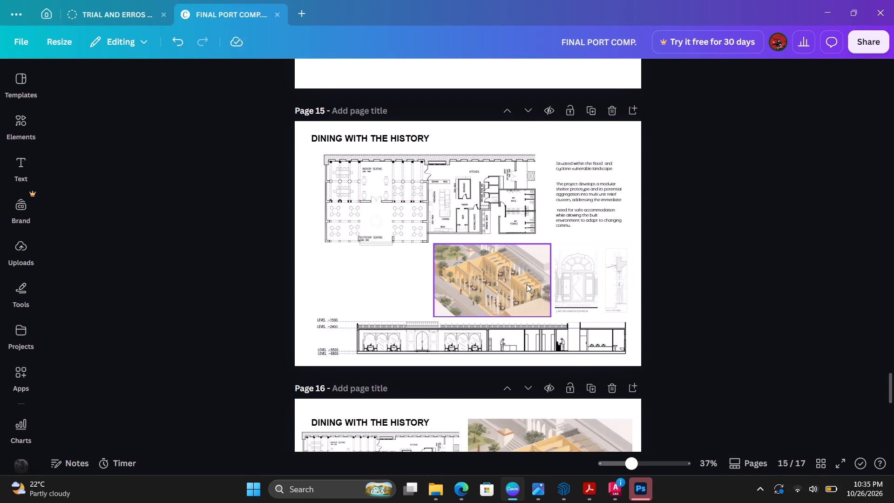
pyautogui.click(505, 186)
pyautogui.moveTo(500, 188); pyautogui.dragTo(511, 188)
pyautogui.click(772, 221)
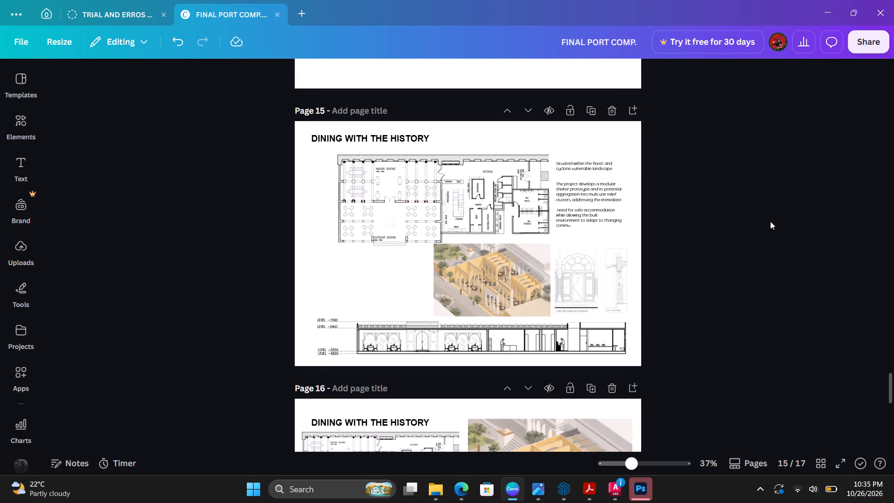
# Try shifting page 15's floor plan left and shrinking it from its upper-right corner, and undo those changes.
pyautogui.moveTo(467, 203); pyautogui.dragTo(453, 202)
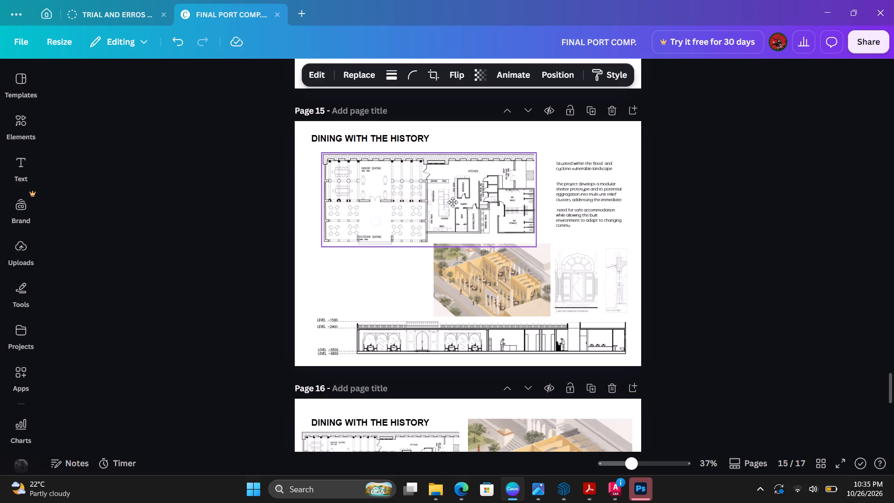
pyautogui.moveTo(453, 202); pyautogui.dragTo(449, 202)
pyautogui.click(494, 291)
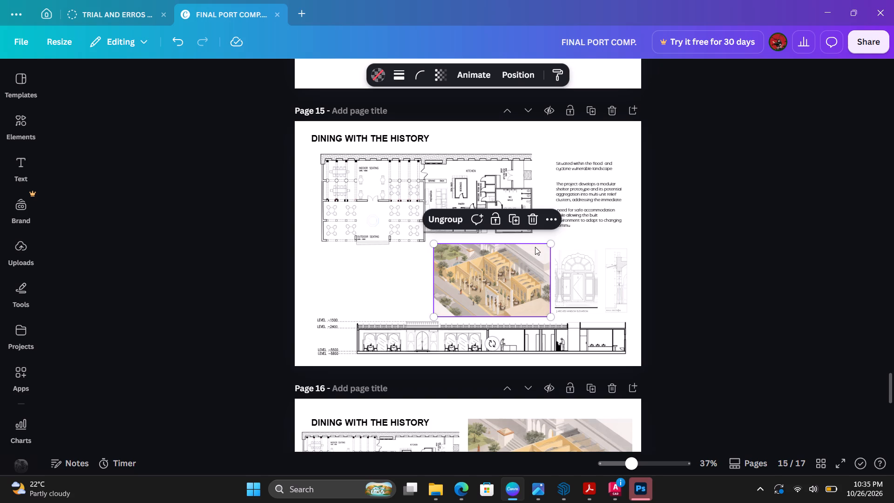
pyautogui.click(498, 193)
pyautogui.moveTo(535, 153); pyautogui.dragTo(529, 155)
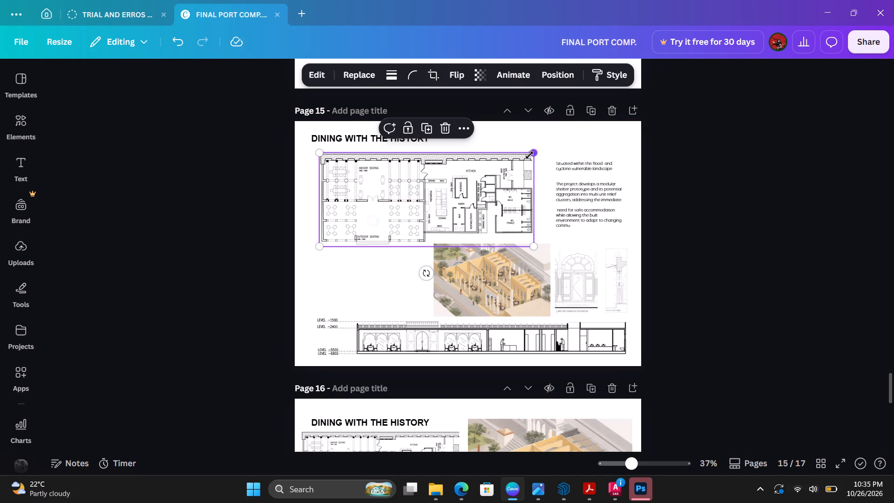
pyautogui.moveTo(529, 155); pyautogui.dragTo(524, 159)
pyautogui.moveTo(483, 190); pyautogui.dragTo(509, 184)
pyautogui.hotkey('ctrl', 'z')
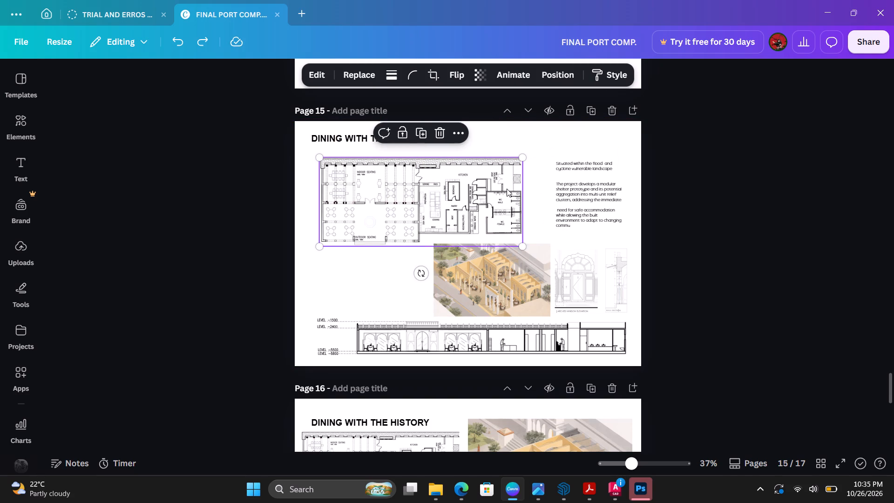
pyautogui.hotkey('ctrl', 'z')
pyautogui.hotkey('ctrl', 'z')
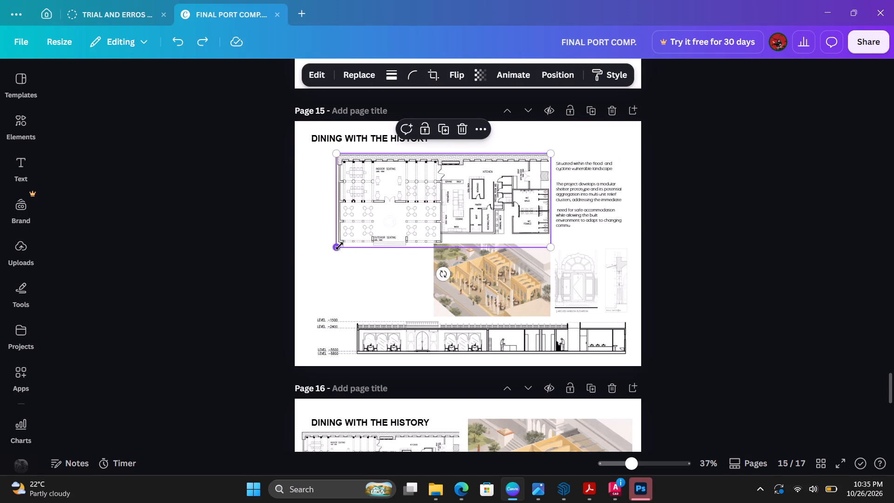
# Enlarge page 15's floor plan and shift it left so it spans from the section's left edge to the render's right edge.
pyautogui.moveTo(339, 245); pyautogui.dragTo(331, 248)
pyautogui.moveTo(435, 199); pyautogui.dragTo(426, 199)
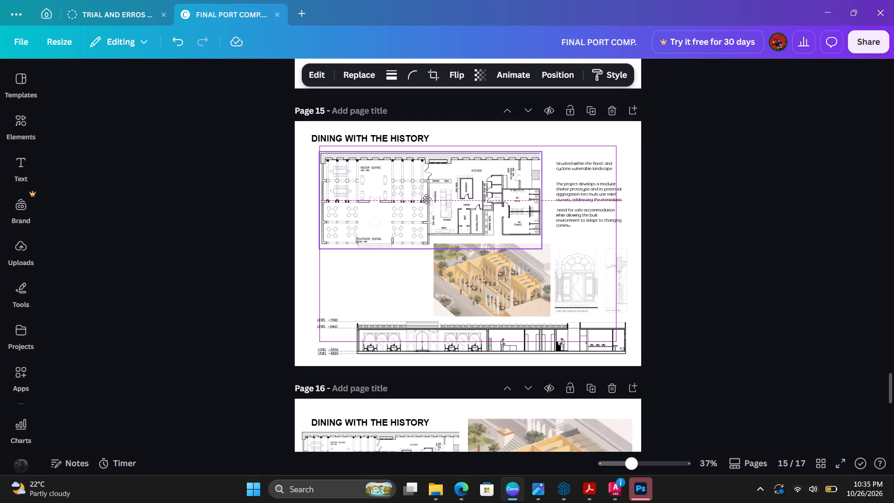
pyautogui.moveTo(426, 199); pyautogui.dragTo(424, 199)
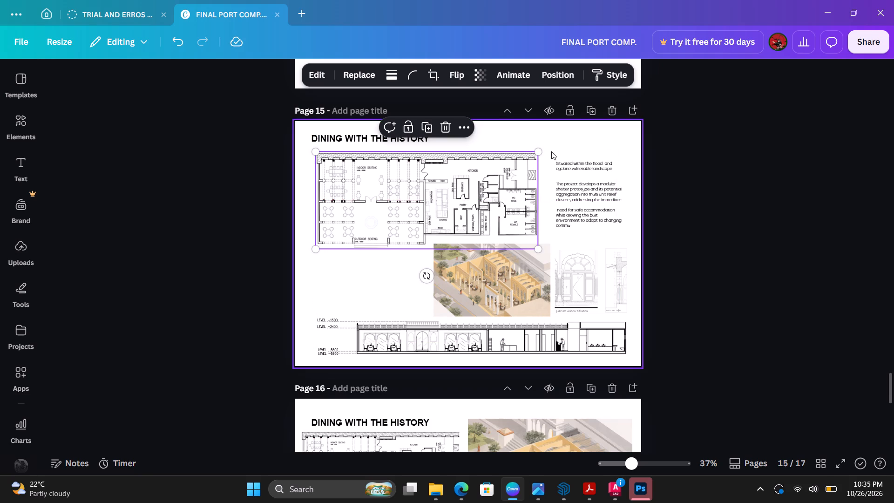
pyautogui.moveTo(537, 151); pyautogui.dragTo(550, 149)
pyautogui.click(772, 199)
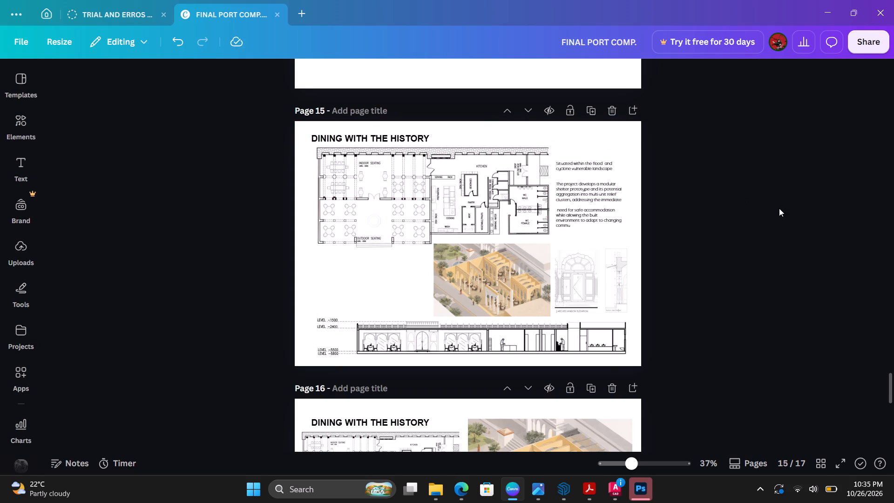
# Shrink page 15's floor plan from its upper-right corner to about 271.7 wide by 118.6 high.
pyautogui.click(516, 203)
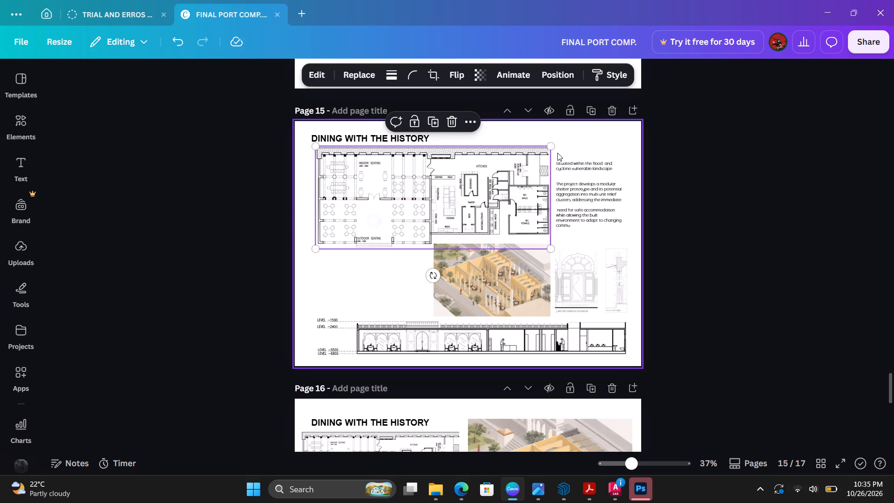
pyautogui.moveTo(551, 149); pyautogui.dragTo(542, 157)
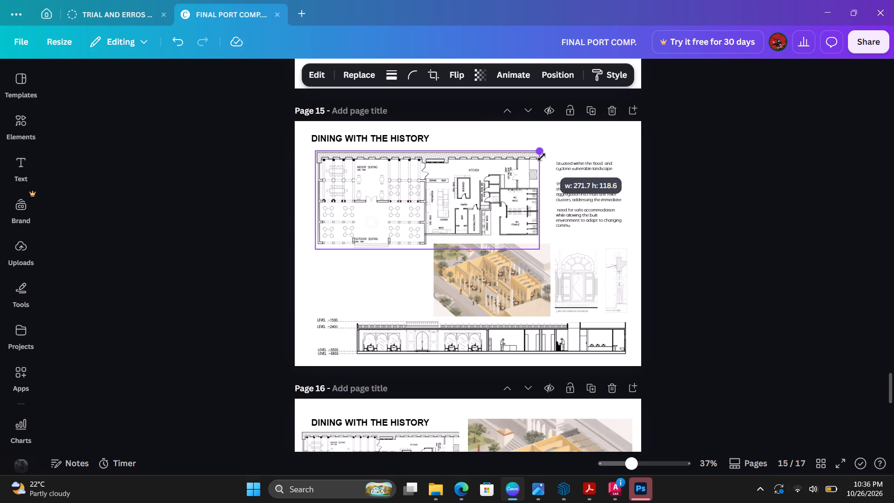
pyautogui.moveTo(542, 157); pyautogui.dragTo(541, 157)
pyautogui.click(706, 272)
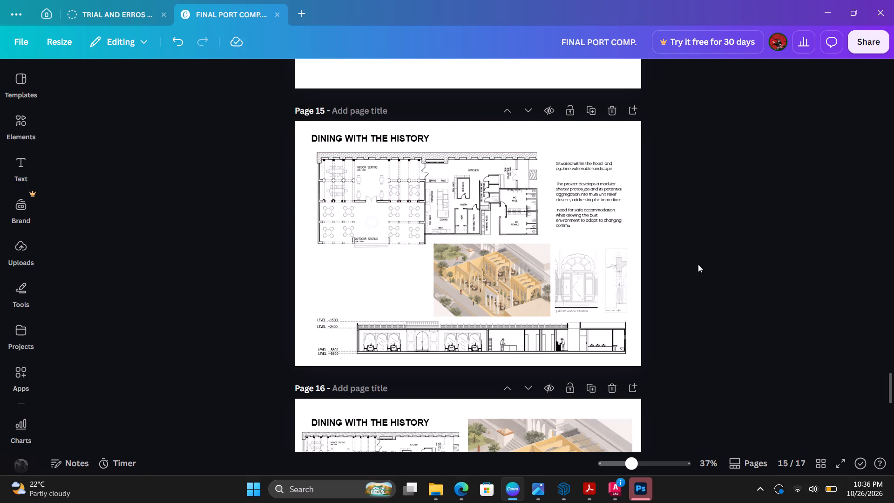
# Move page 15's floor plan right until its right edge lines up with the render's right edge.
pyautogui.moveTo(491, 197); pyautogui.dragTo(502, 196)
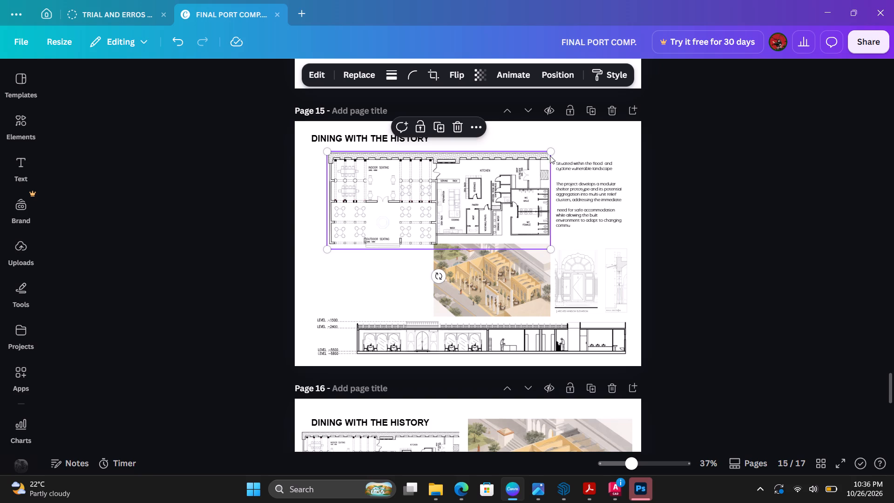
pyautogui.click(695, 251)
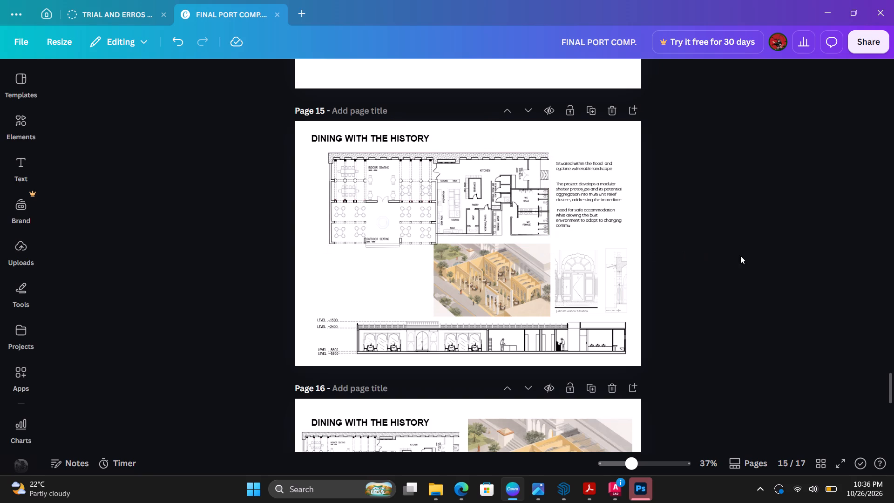
# Nudge page 15's floor plan left until its left edge roughly lines up with the section's level labels.
pyautogui.click(434, 207)
pyautogui.press('Left')
pyautogui.press('Left')
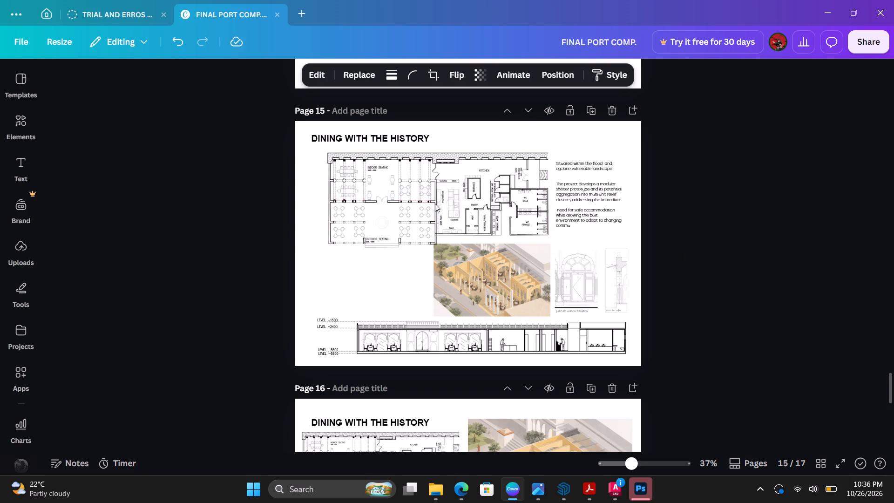
pyautogui.press('Left')
pyautogui.press('Left')
pyautogui.press('Left')
pyautogui.press('Left')
pyautogui.press('Left')
pyautogui.press('Left')
pyautogui.press('Left')
pyautogui.press('Left')
pyautogui.press('Left')
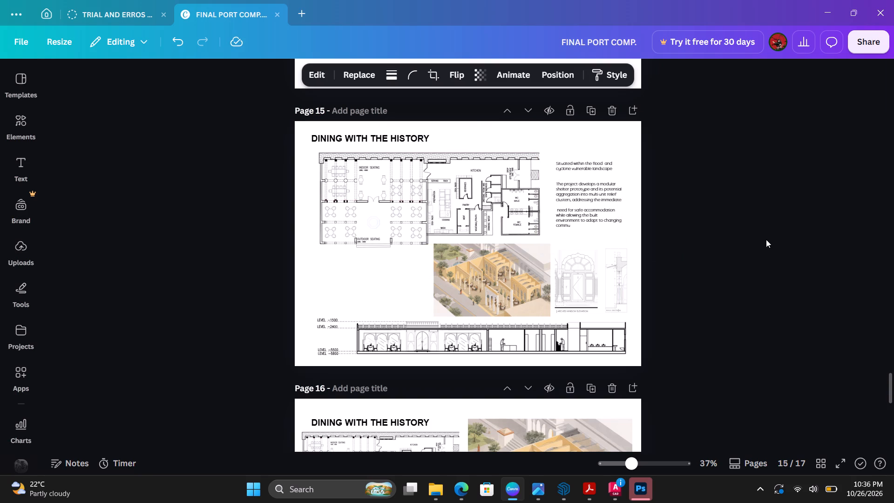
pyautogui.press('Left')
pyautogui.click(766, 238)
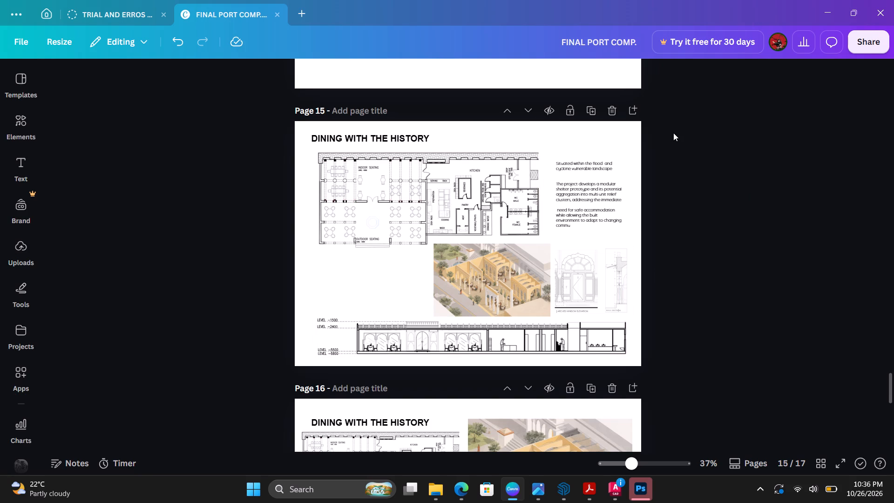
# Compare the page 15 and 16 layouts and review all portfolio pages in the grid overview, returning to page 15.
pyautogui.scroll(-3, 673, 133)
pyautogui.scroll(-1, 677, 235)
pyautogui.scroll(3, 677, 235)
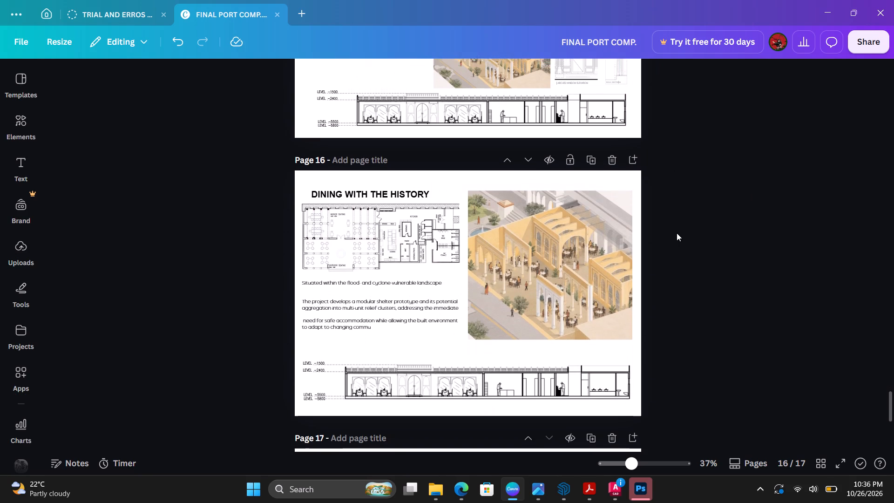
pyautogui.scroll(1, 677, 232)
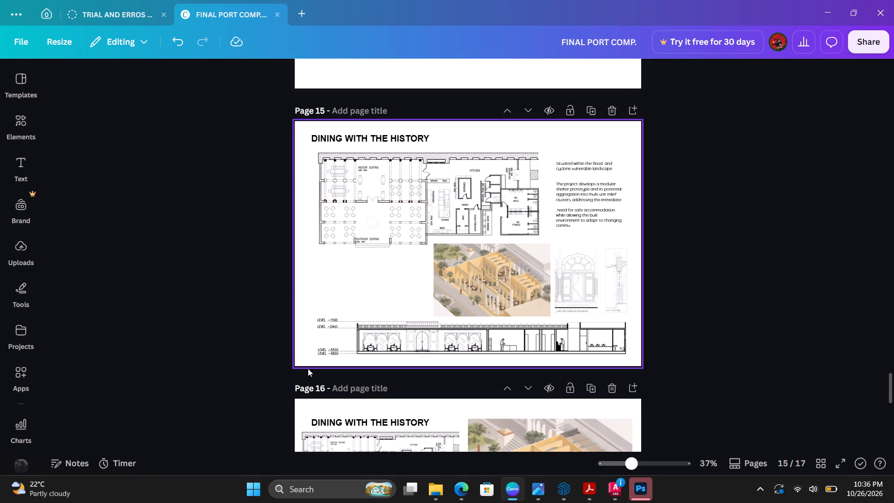
pyautogui.click(817, 459)
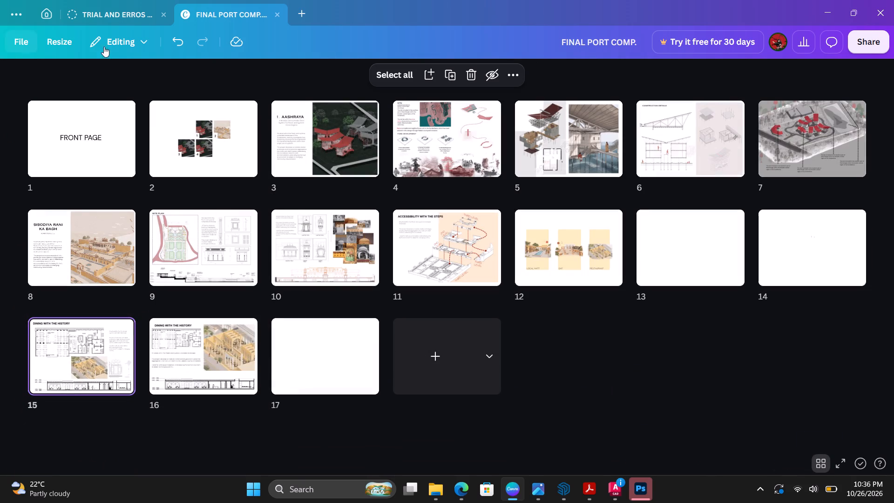
pyautogui.click(56, 377)
pyautogui.click(825, 467)
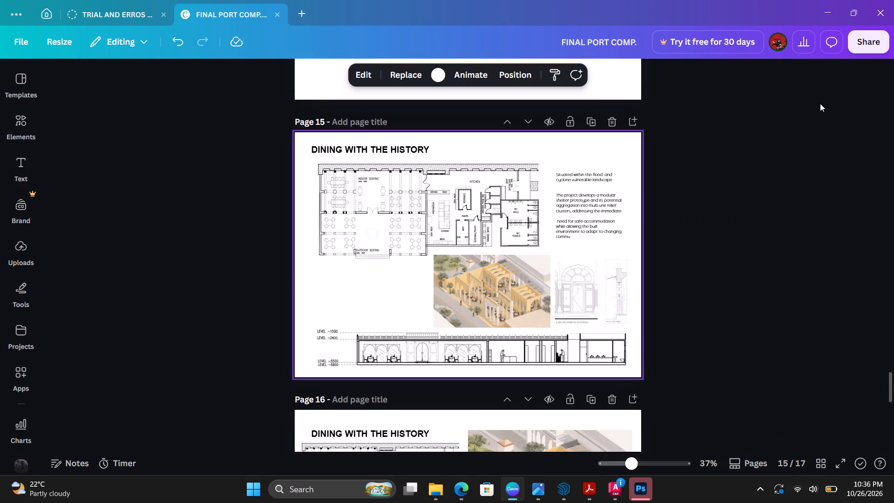
pyautogui.click(819, 109)
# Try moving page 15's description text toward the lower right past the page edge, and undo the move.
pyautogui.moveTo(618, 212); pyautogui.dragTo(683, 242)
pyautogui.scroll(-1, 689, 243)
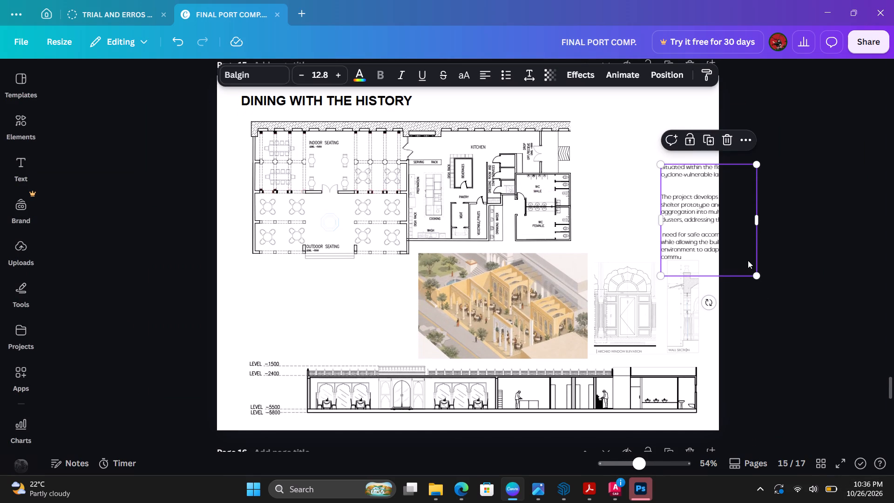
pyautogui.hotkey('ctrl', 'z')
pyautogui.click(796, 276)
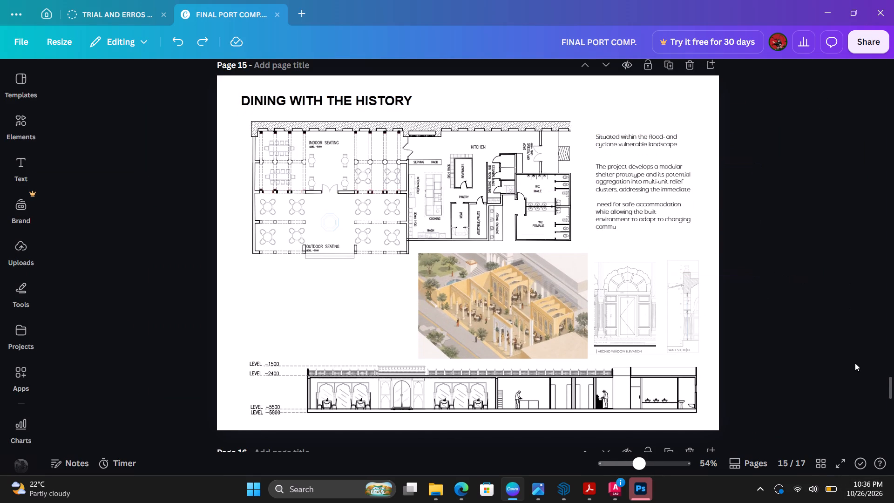
# Capture a screen snip of the whole page 15 layout.
pyautogui.hotkey('ctrl', 'p')
pyautogui.click(700, 156)
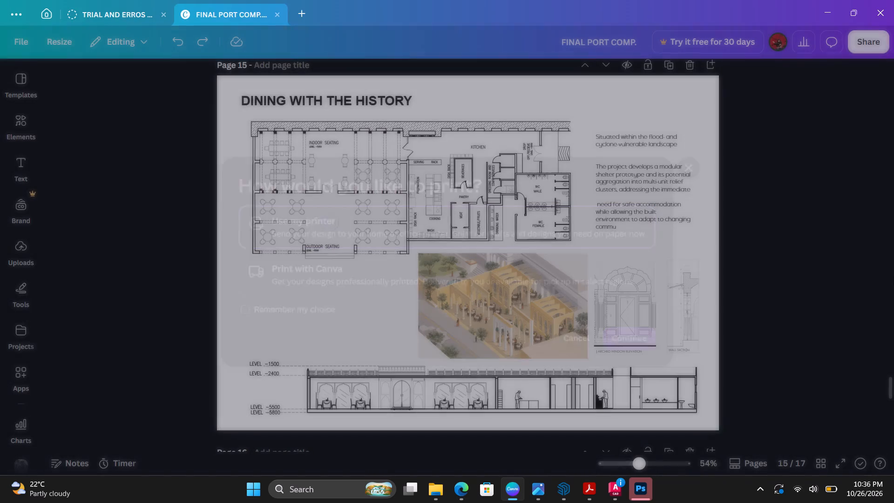
pyautogui.press('Print')
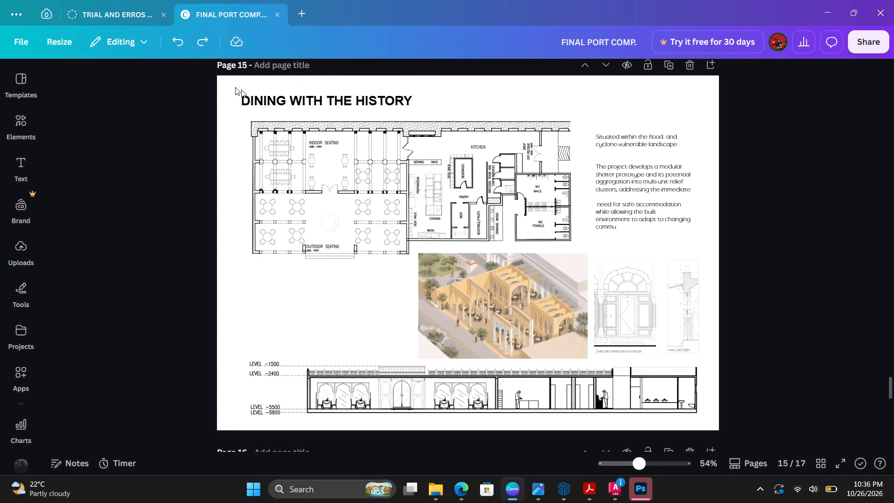
pyautogui.click(219, 75)
# Switch to the Microsoft Edge browser.
pyautogui.click(460, 488)
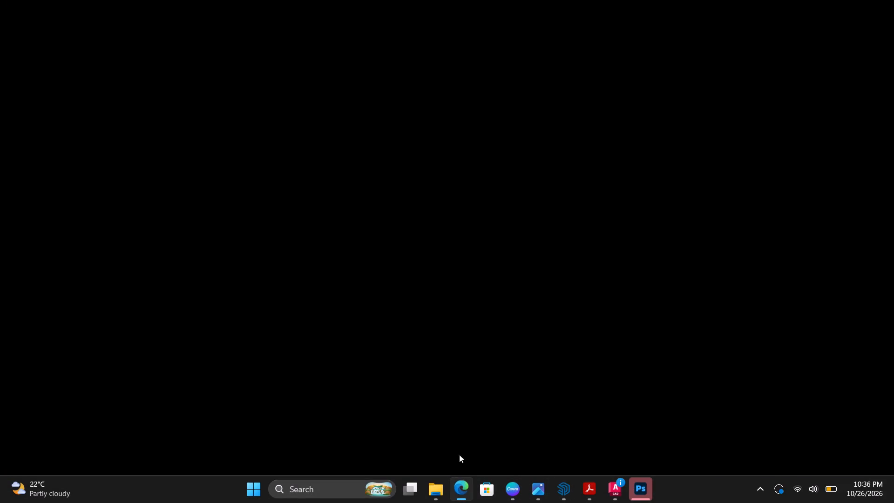